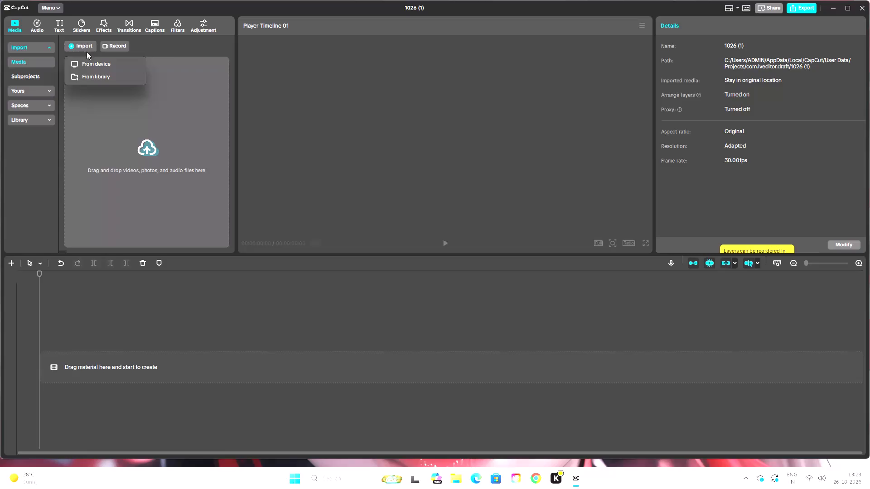
Import the MeldStudio recording video from the Record folder on Local Disk (E:) into the project media.
{"action": "left_click", "coordinate": [92, 62]}
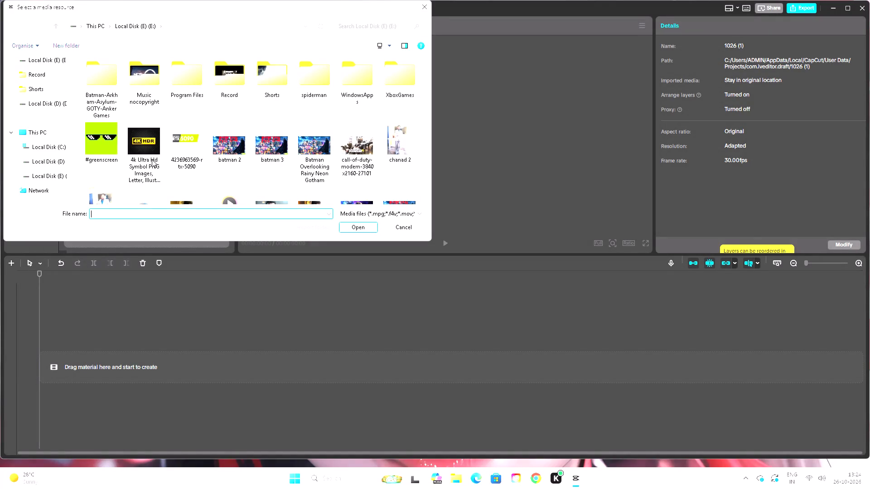
{"action": "double_click", "coordinate": [232, 74]}
{"action": "left_click", "coordinate": [169, 174]}
{"action": "left_click", "coordinate": [347, 230]}
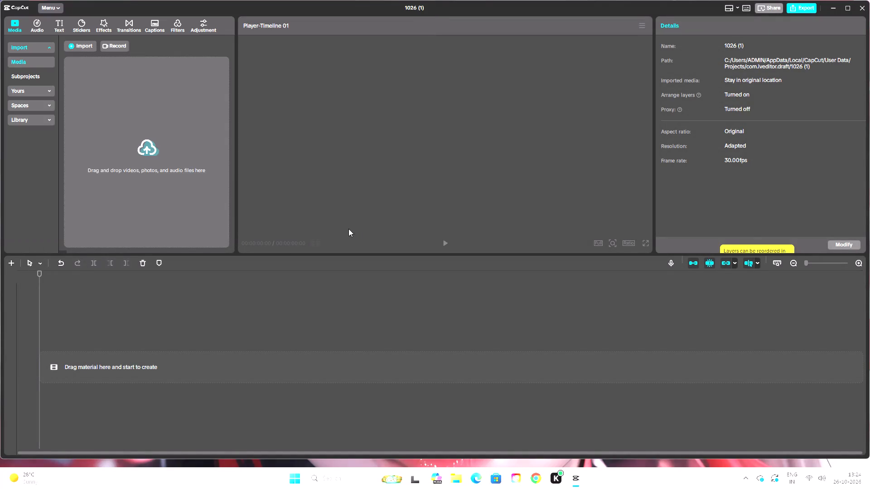
Place the imported MeldStudio recording on the main timeline track, starting at 00:00.
{"action": "left_click_drag", "start_coordinate": [91, 91], "coordinate": [88, 366]}
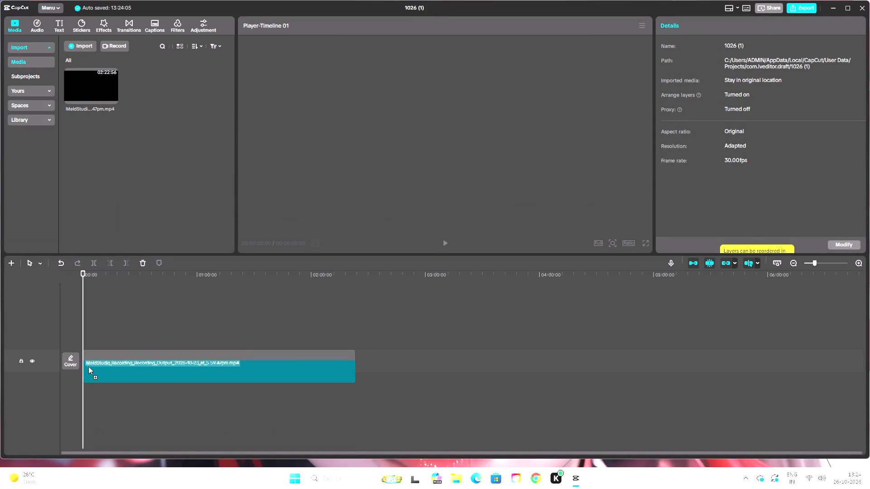
{"action": "left_click_drag", "start_coordinate": [88, 366], "coordinate": [82, 362]}
Preview the recording from about 00:24:24, dismissing the multiple-audio-track notice and stopping playback.
{"action": "left_click", "coordinate": [126, 325]}
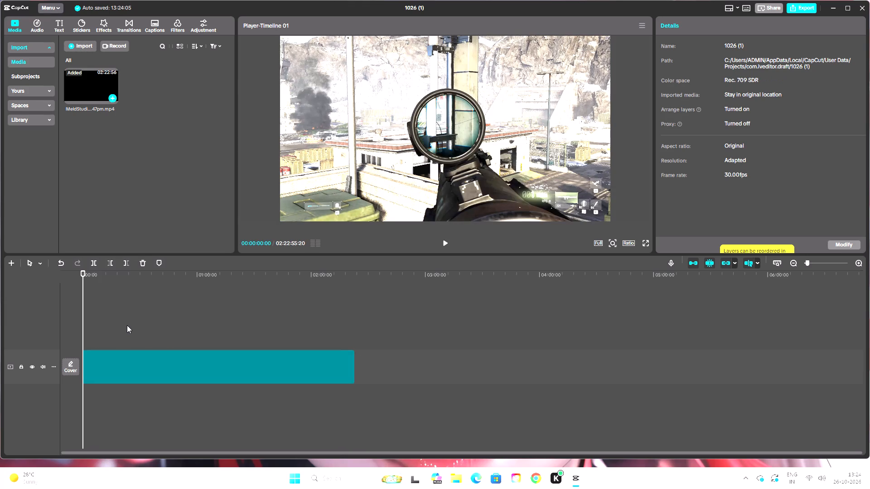
{"action": "left_click", "coordinate": [445, 238]}
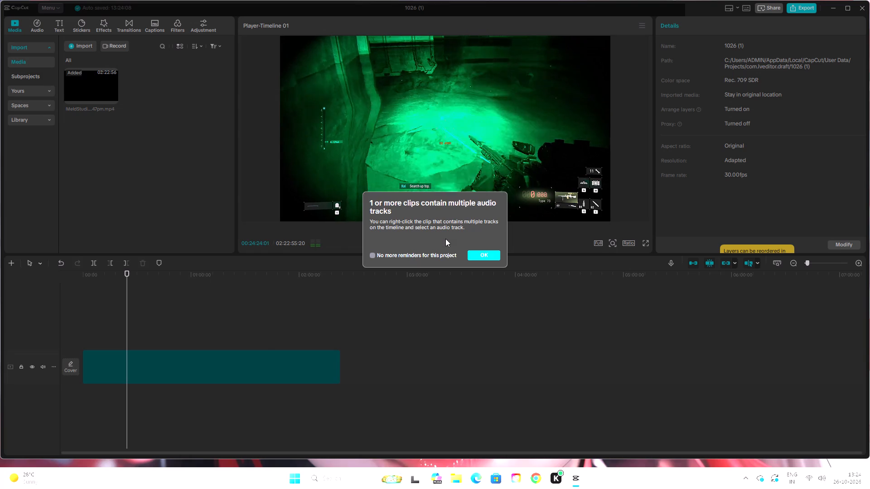
{"action": "left_click", "coordinate": [474, 252]}
{"action": "left_click", "coordinate": [444, 243]}
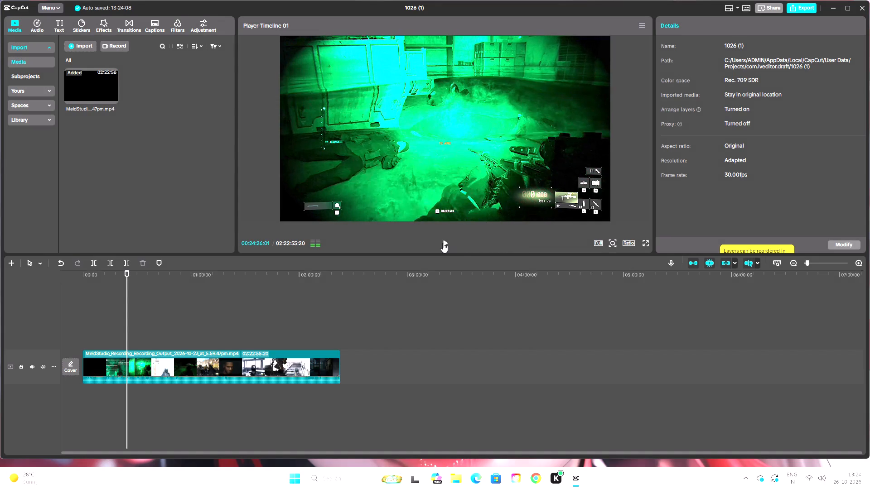
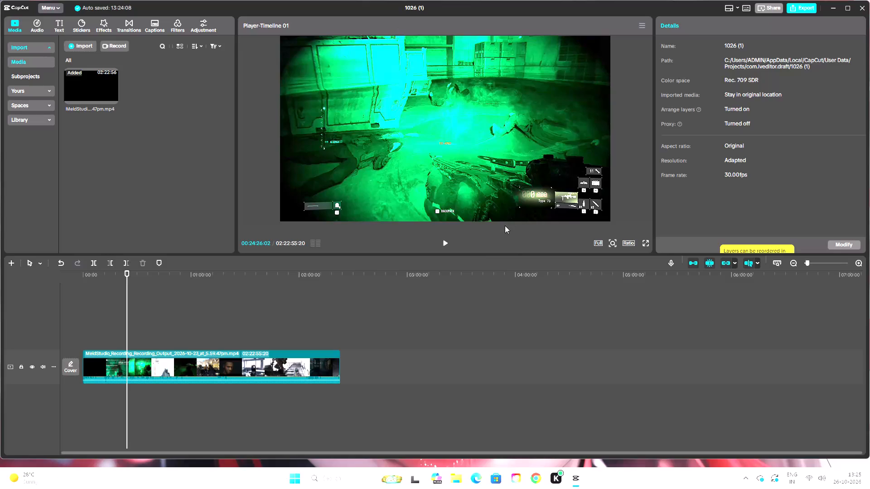
Delete the MeldStudio recording clip from the main timeline track.
{"action": "left_click", "coordinate": [315, 363]}
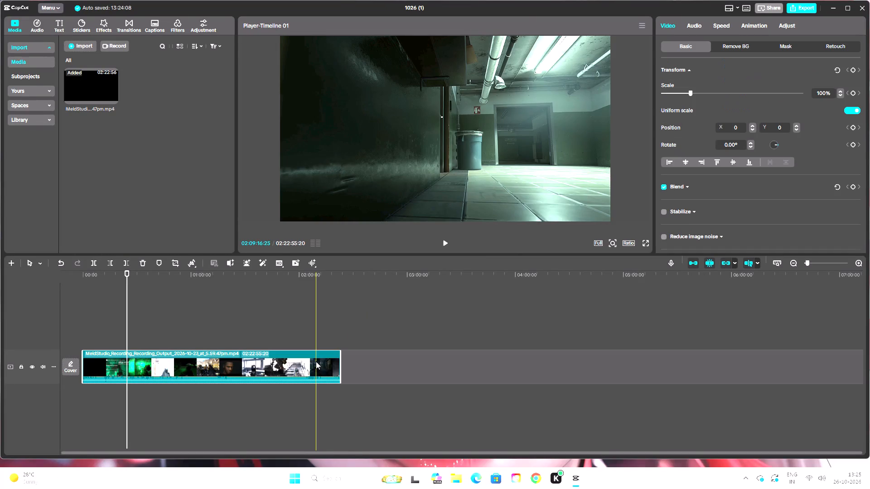
{"action": "key", "text": "BackSpace"}
Import the MeldStudio recording dated 2026-10-25 at 8.56.49pm from the mw4 folder on Local Disk (D:).
{"action": "left_click", "coordinate": [80, 45]}
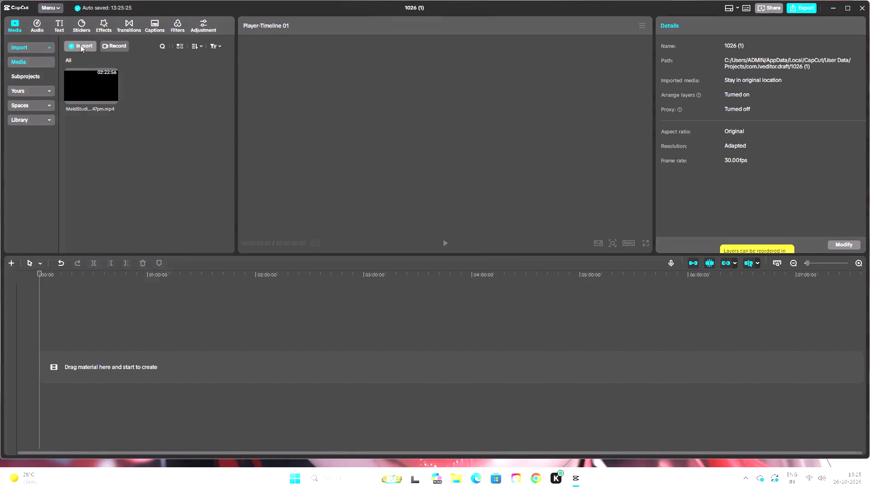
{"action": "left_click", "coordinate": [94, 59]}
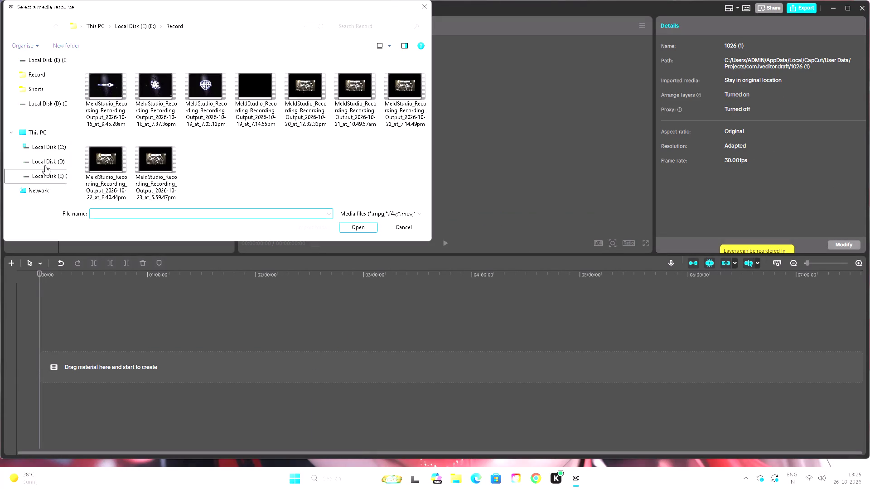
{"action": "left_click", "coordinate": [48, 159]}
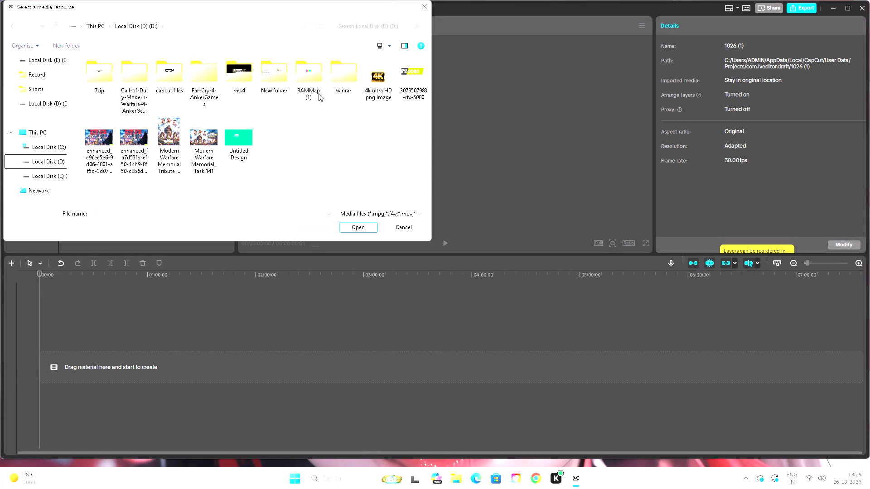
{"action": "double_click", "coordinate": [232, 86]}
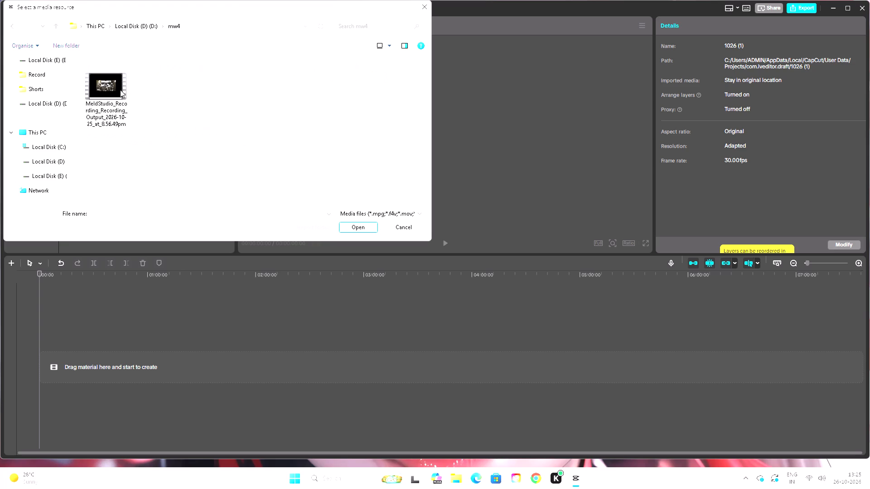
{"action": "left_click", "coordinate": [120, 90]}
{"action": "left_click", "coordinate": [356, 231]}
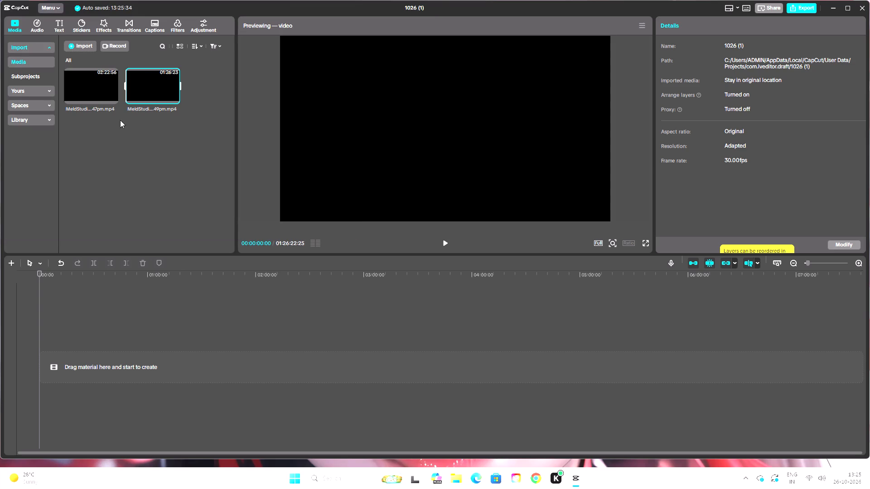
Place the newly imported 8.56.49pm recording on the main timeline track, starting at 00:00.
{"action": "left_click_drag", "start_coordinate": [145, 94], "coordinate": [87, 359]}
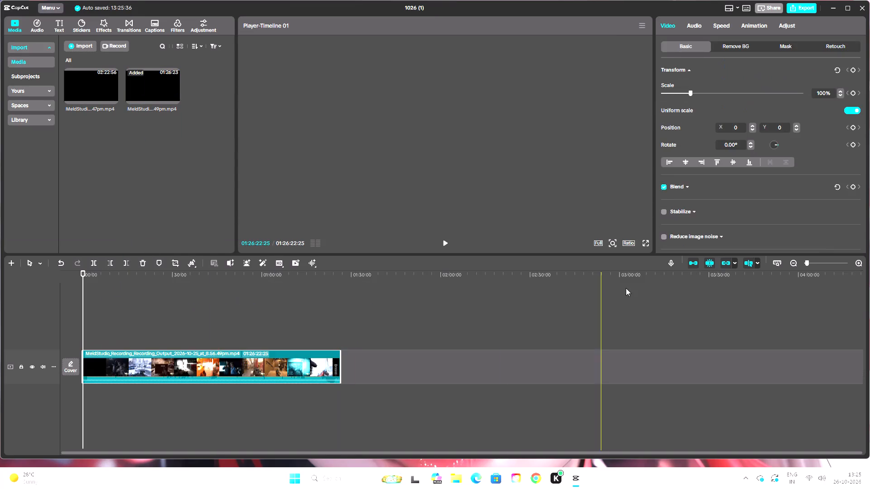
{"action": "left_click", "coordinate": [496, 258]}
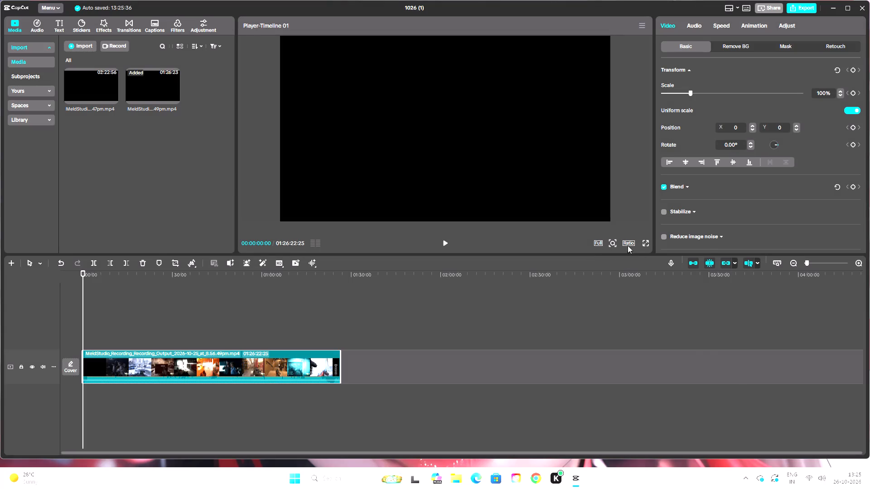
Set the project's aspect ratio to 16:9.
{"action": "left_click", "coordinate": [628, 244]}
{"action": "left_click", "coordinate": [647, 281]}
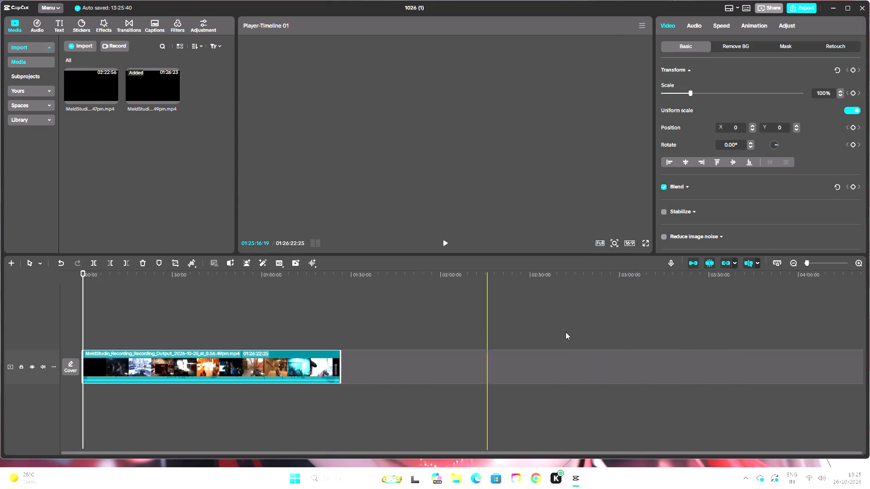
Scrub through the recording's second half to locate the start of the final mission, and play the cast credits around 01:12.
{"action": "double_click", "coordinate": [857, 260]}
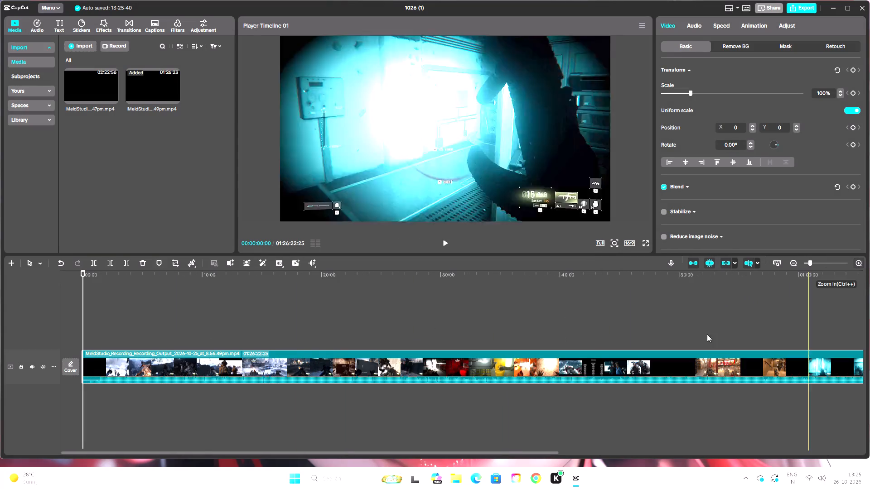
{"action": "left_click_drag", "start_coordinate": [79, 273], "coordinate": [867, 364]}
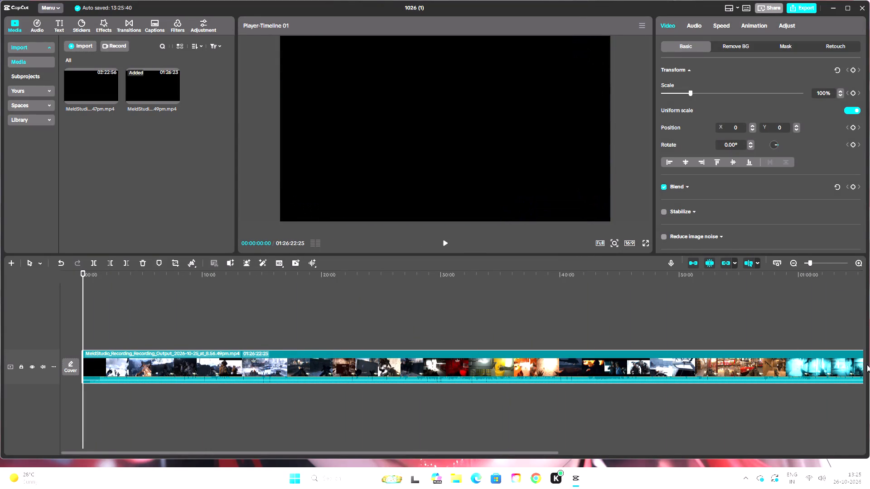
{"action": "left_click_drag", "start_coordinate": [867, 364], "coordinate": [556, 357]}
{"action": "left_click", "coordinate": [720, 296]}
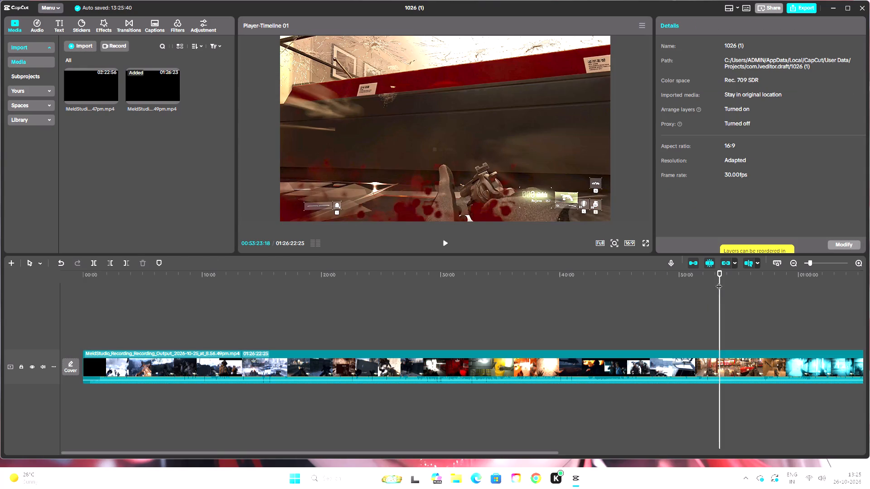
{"action": "left_click_drag", "start_coordinate": [718, 274], "coordinate": [534, 297]}
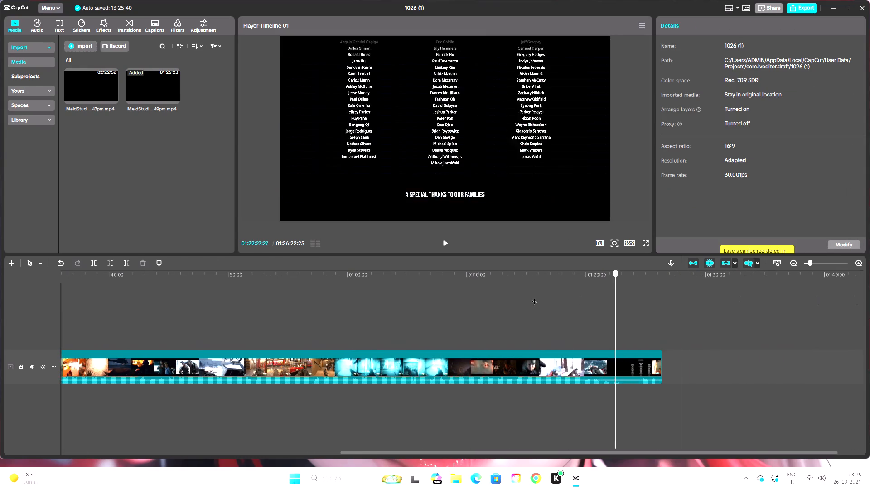
{"action": "left_click_drag", "start_coordinate": [534, 297], "coordinate": [412, 301]}
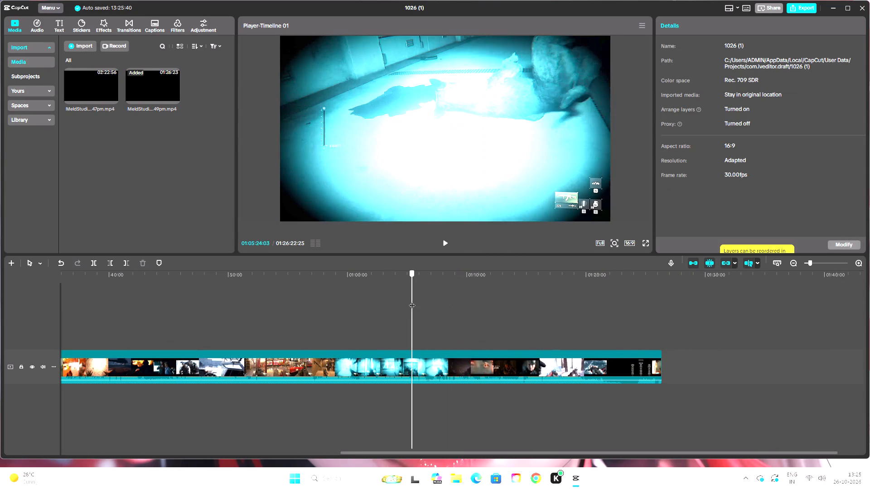
{"action": "left_click_drag", "start_coordinate": [412, 301], "coordinate": [405, 305]}
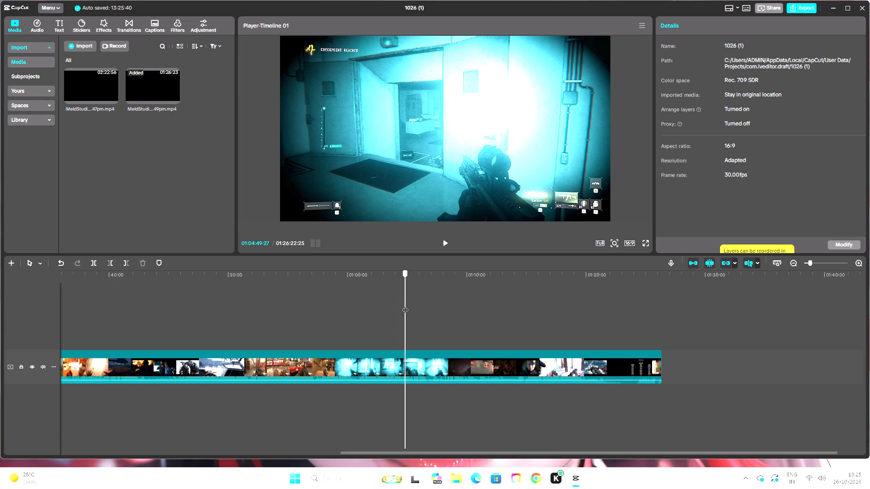
{"action": "left_click_drag", "start_coordinate": [405, 305], "coordinate": [454, 314]}
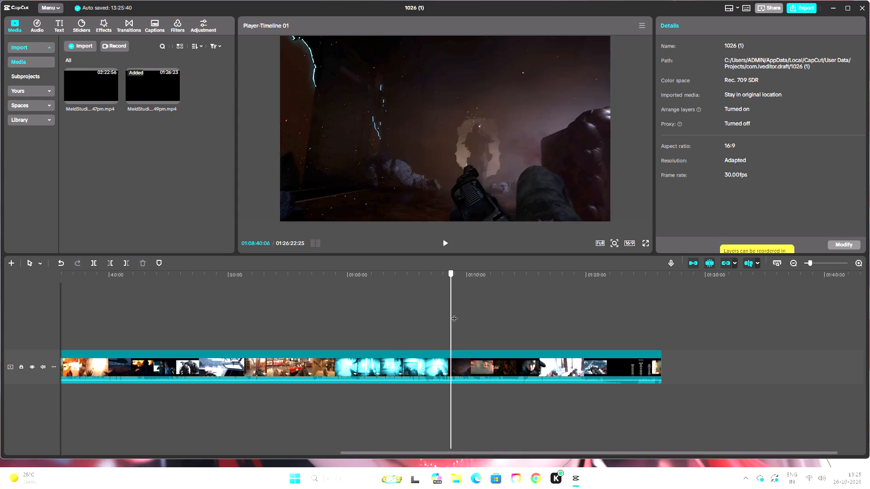
{"action": "left_click_drag", "start_coordinate": [454, 314], "coordinate": [457, 314]}
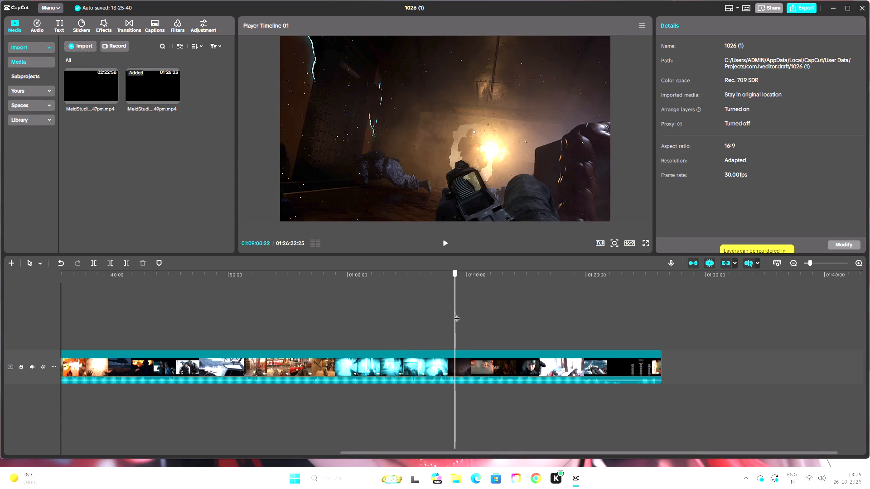
{"action": "left_click_drag", "start_coordinate": [457, 314], "coordinate": [508, 315]}
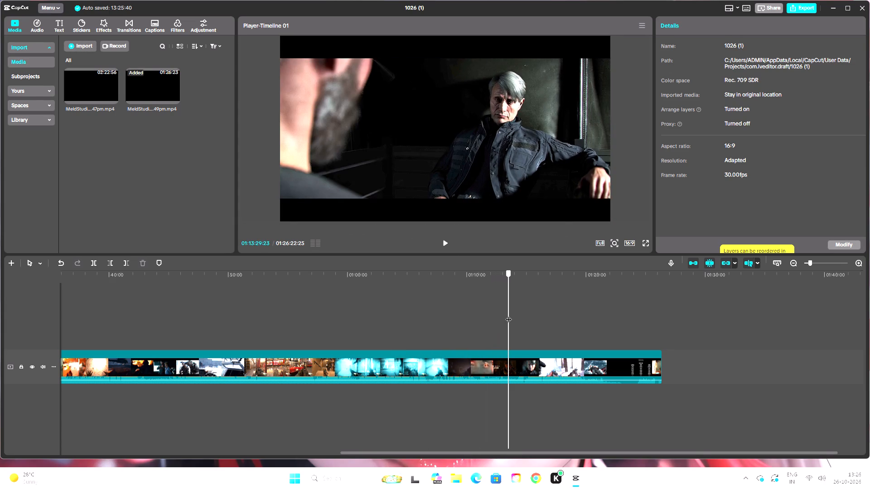
{"action": "left_click_drag", "start_coordinate": [508, 315], "coordinate": [521, 315]}
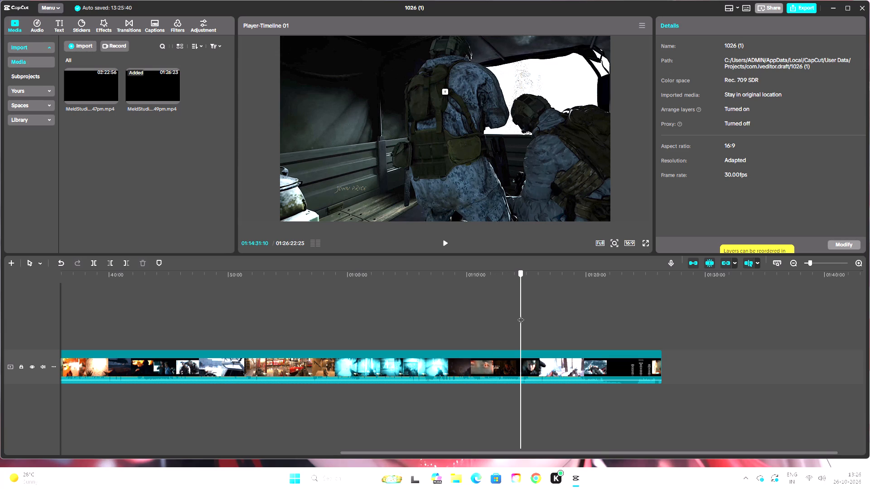
{"action": "left_click_drag", "start_coordinate": [521, 315], "coordinate": [505, 316]}
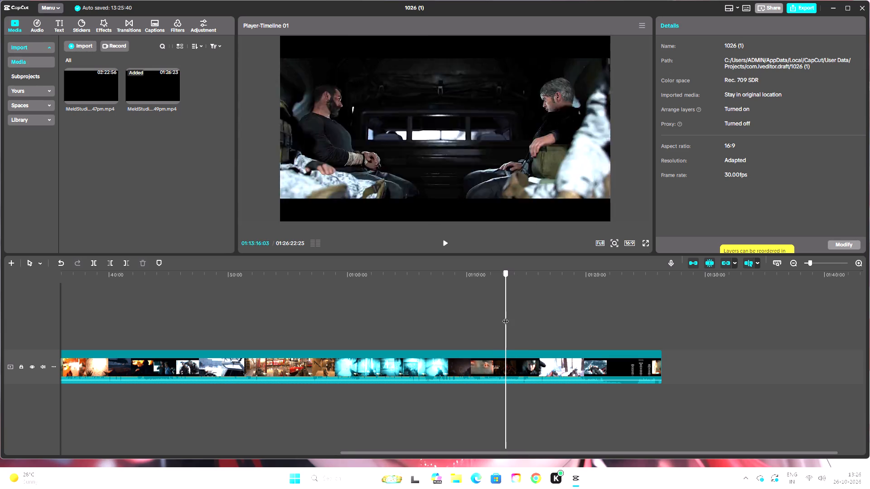
{"action": "left_click_drag", "start_coordinate": [505, 316], "coordinate": [492, 320]}
{"action": "left_click", "coordinate": [448, 242]}
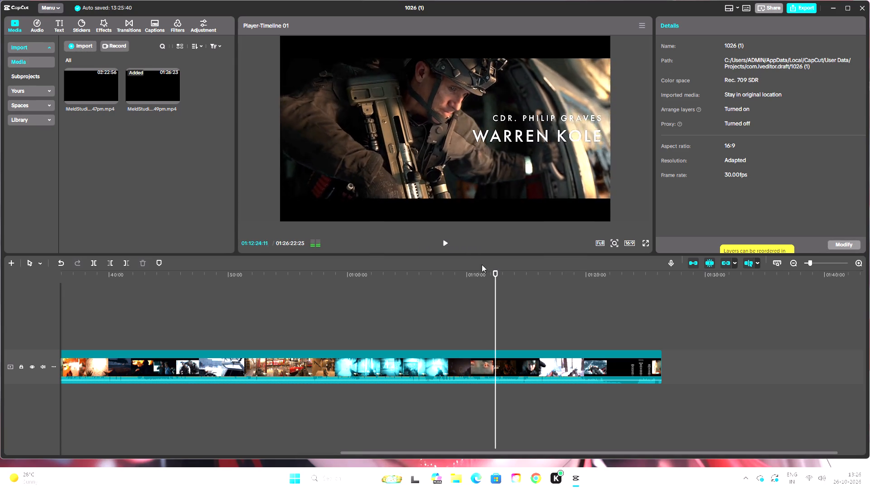
Cut away everything before about 01:12:44, at the black frame after the cast credits, keeping the rest of the recording.
{"action": "left_click", "coordinate": [861, 266]}
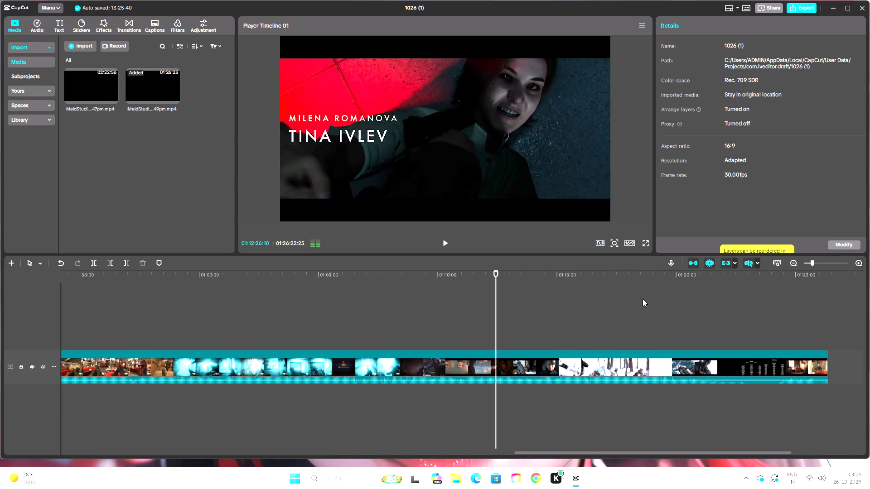
{"action": "left_click_drag", "start_coordinate": [499, 276], "coordinate": [544, 290]}
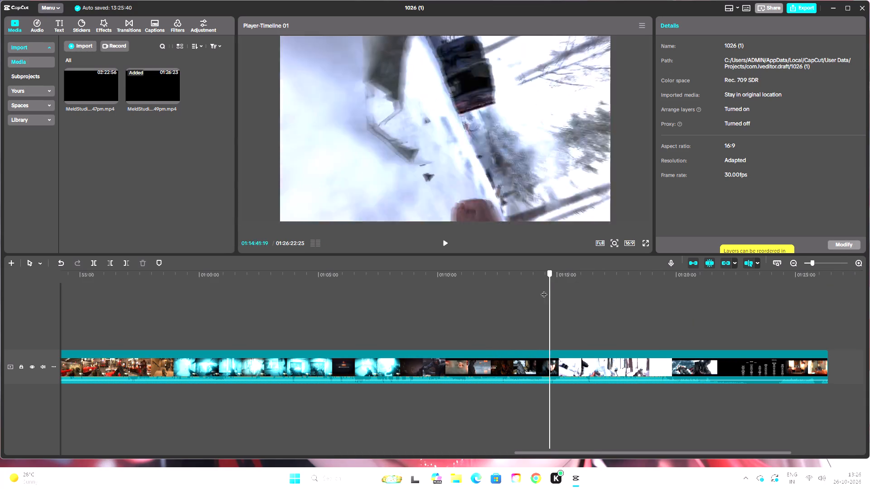
{"action": "left_click_drag", "start_coordinate": [544, 290], "coordinate": [515, 300]}
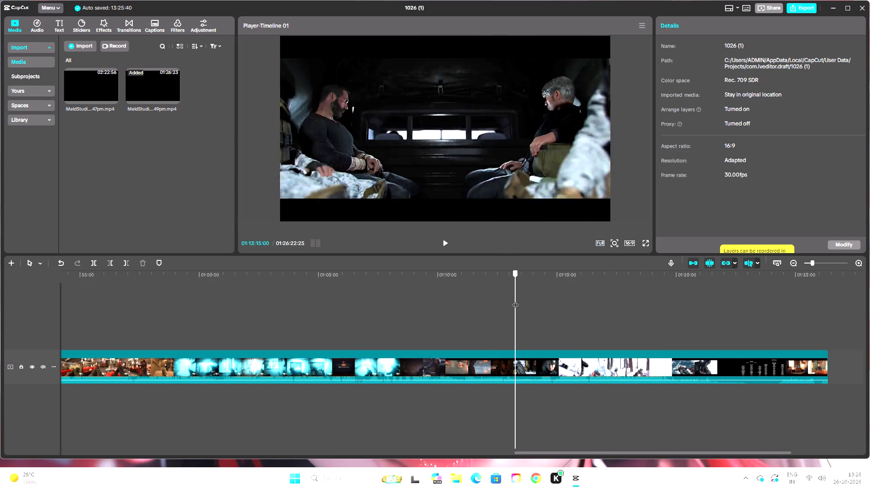
{"action": "left_click_drag", "start_coordinate": [515, 300], "coordinate": [498, 308]}
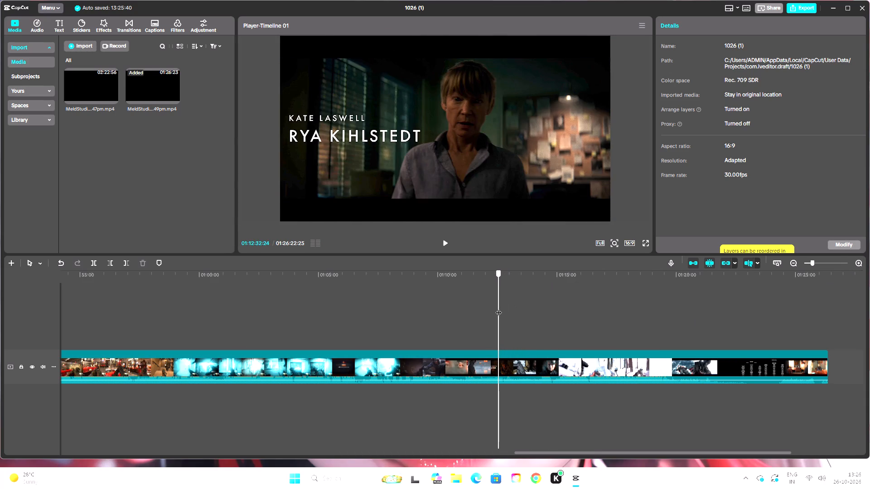
{"action": "left_click_drag", "start_coordinate": [498, 308], "coordinate": [498, 307]}
{"action": "left_click", "coordinate": [445, 241]}
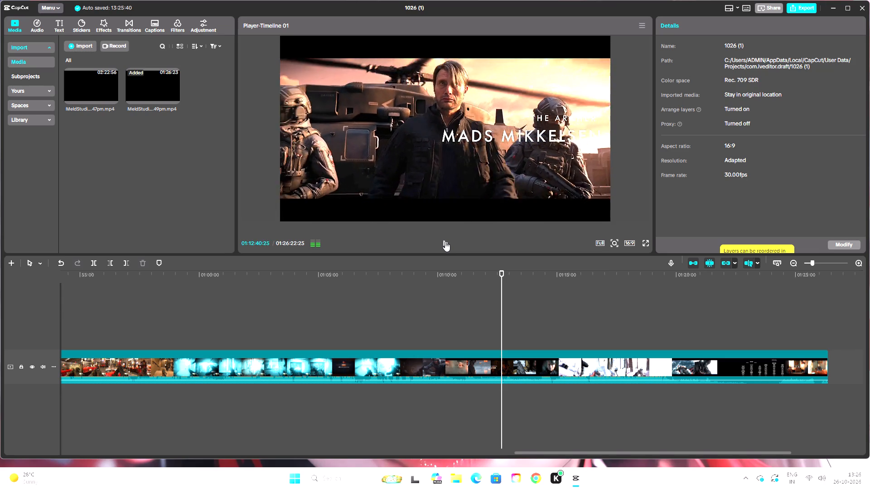
{"action": "left_click", "coordinate": [445, 241]}
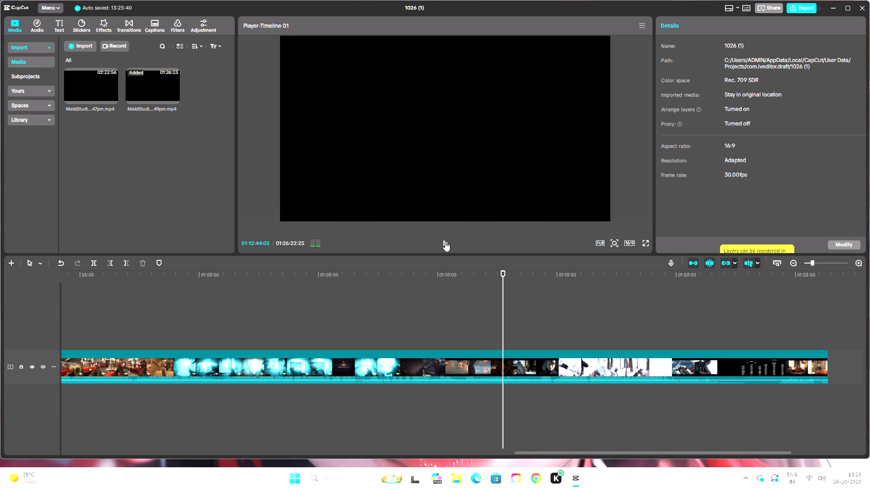
{"action": "left_click", "coordinate": [445, 241]}
{"action": "left_click", "coordinate": [445, 241]}
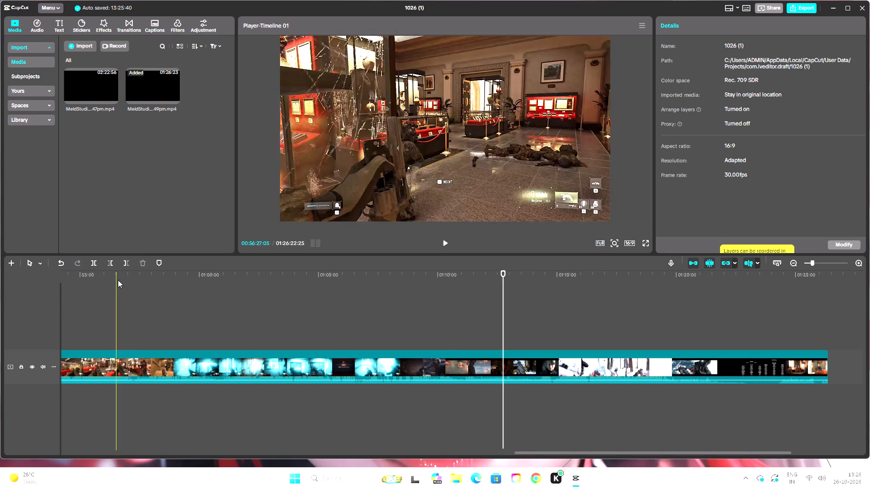
{"action": "left_click", "coordinate": [111, 264]}
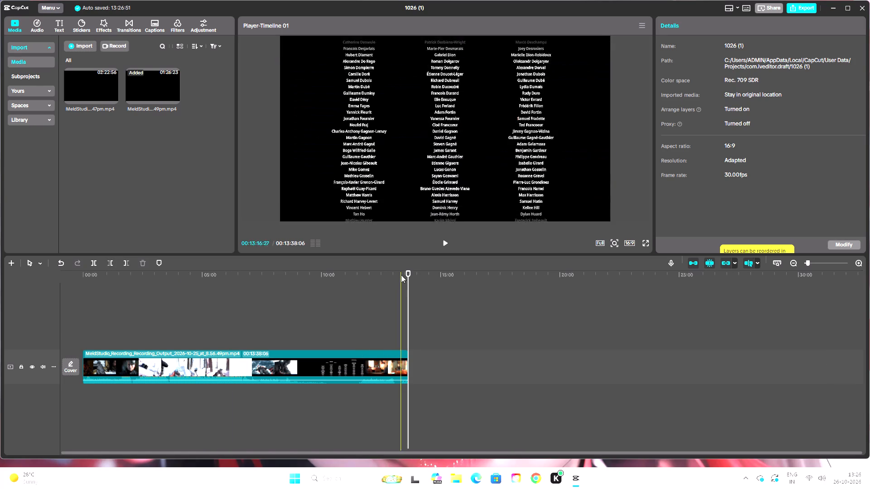
Review the trimmed recording from the start, playing the opening cutscene and sampling the snow crash scene up to about 03:40.
{"action": "left_click_drag", "start_coordinate": [406, 275], "coordinate": [74, 318]}
{"action": "left_click", "coordinate": [448, 241]}
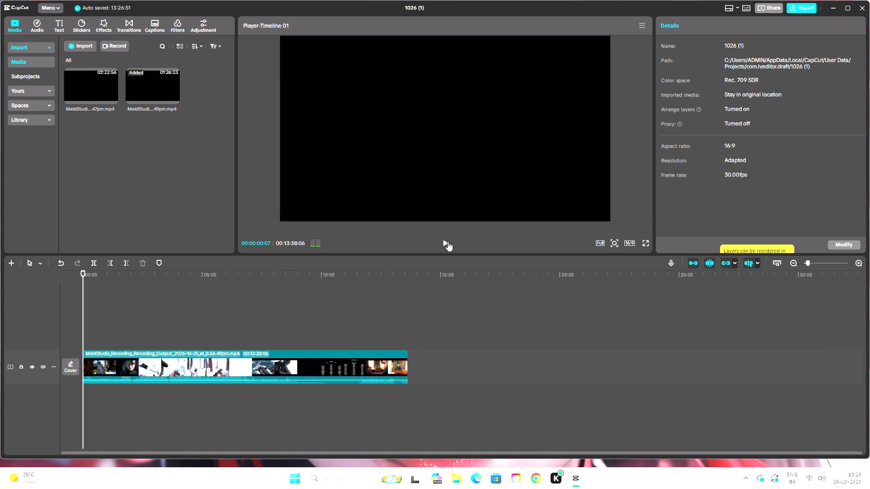
{"action": "left_click", "coordinate": [447, 242]}
{"action": "left_click", "coordinate": [445, 243]}
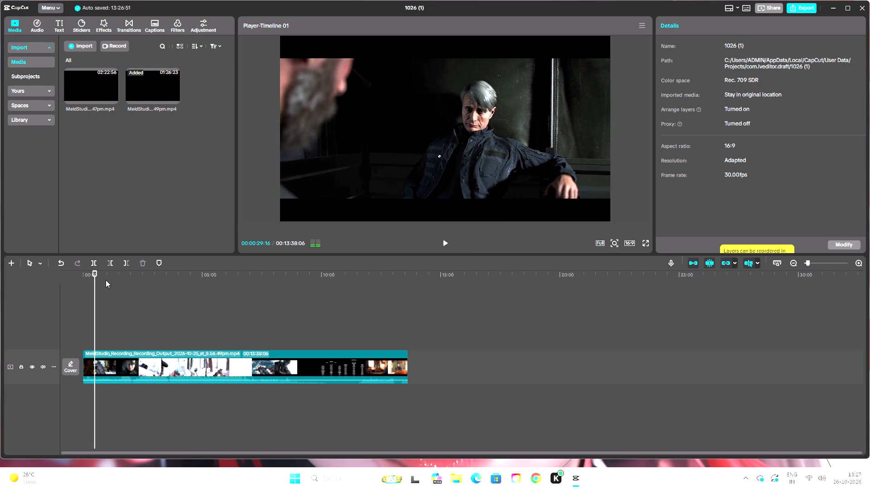
{"action": "left_click_drag", "start_coordinate": [95, 272], "coordinate": [141, 281]}
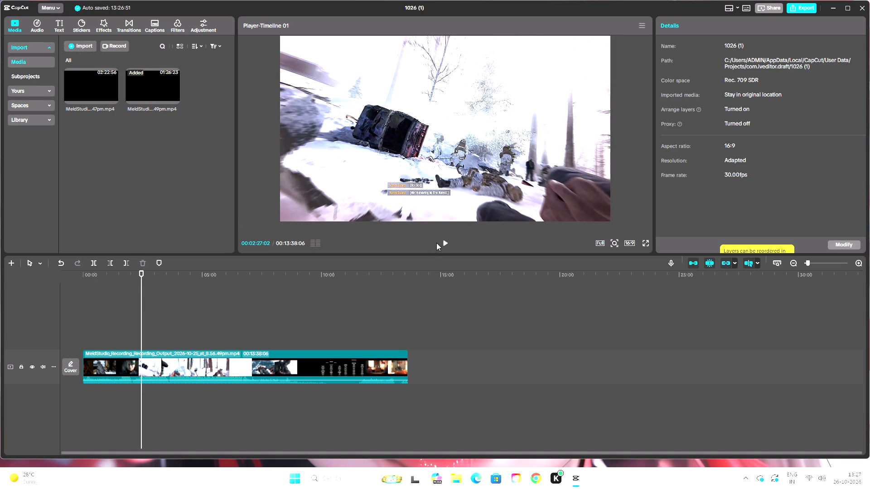
{"action": "left_click", "coordinate": [444, 240]}
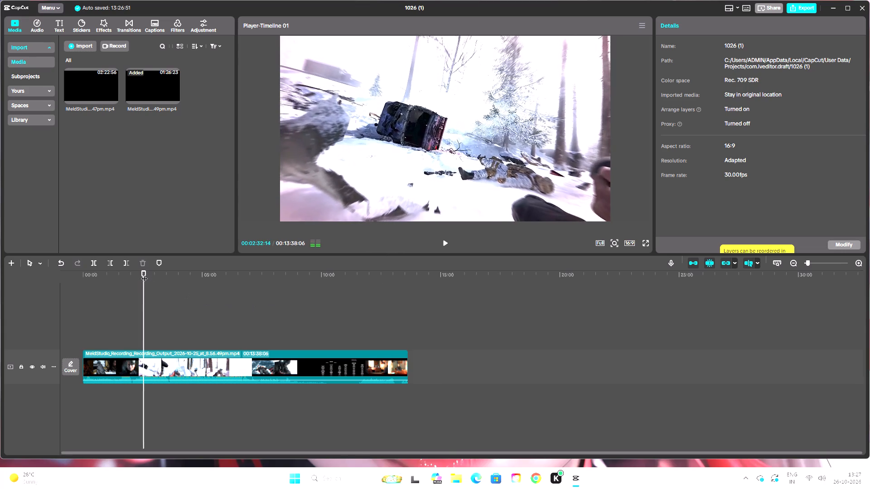
{"action": "left_click_drag", "start_coordinate": [144, 273], "coordinate": [158, 278]}
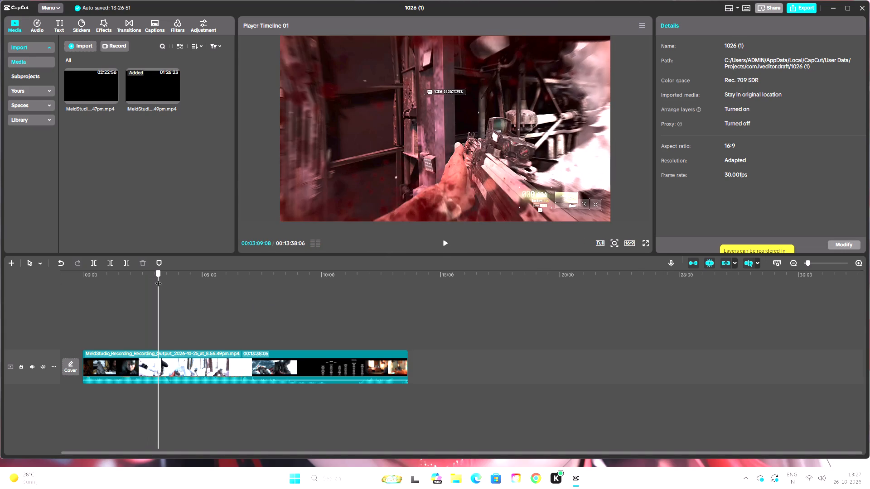
{"action": "left_click_drag", "start_coordinate": [158, 278], "coordinate": [170, 284]}
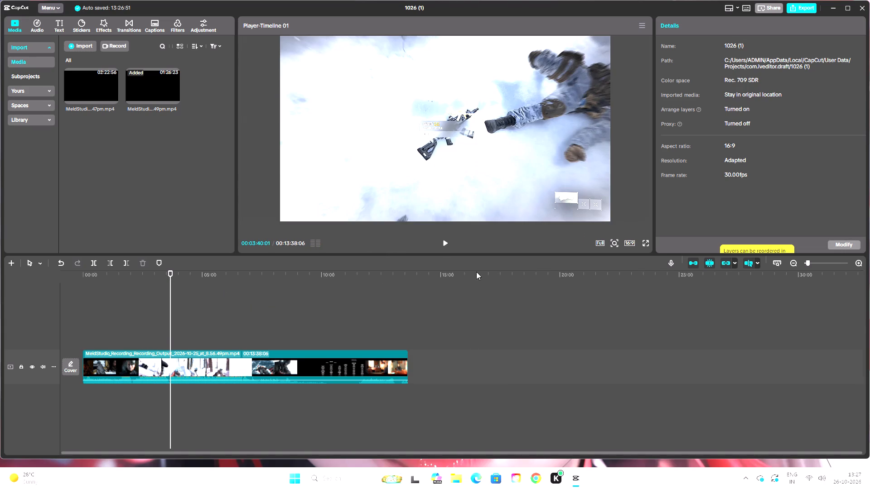
Split the recording at 03:38:26, where the fallen soldier and the rifle lie in the snow.
{"action": "double_click", "coordinate": [859, 262]}
{"action": "left_click_drag", "start_coordinate": [175, 278], "coordinate": [171, 278]}
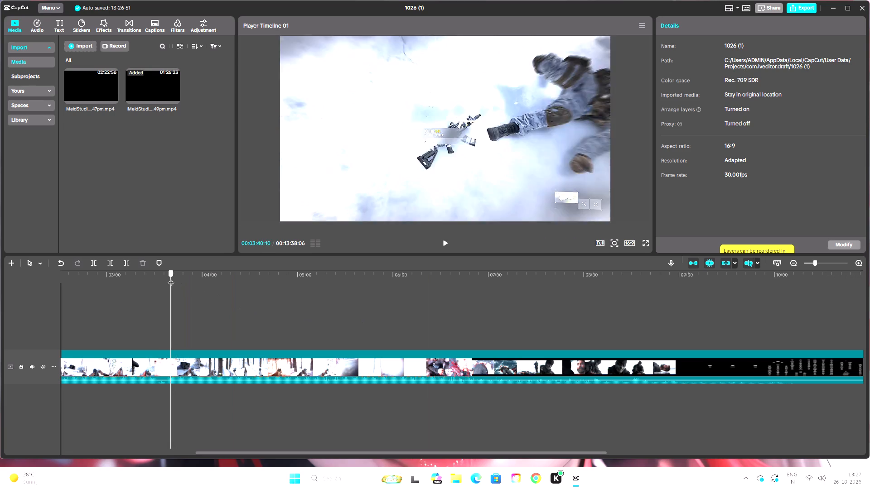
{"action": "left_click_drag", "start_coordinate": [171, 278], "coordinate": [159, 283]}
{"action": "left_click", "coordinate": [443, 242]}
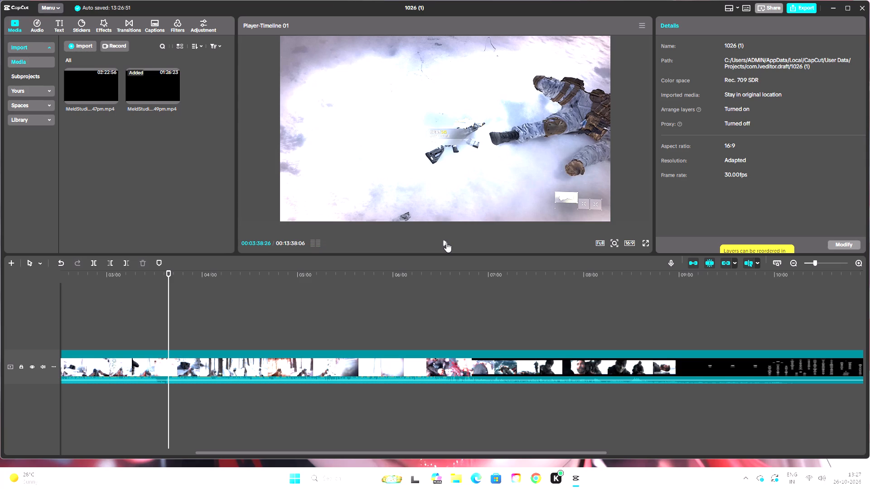
{"action": "left_click", "coordinate": [93, 264]}
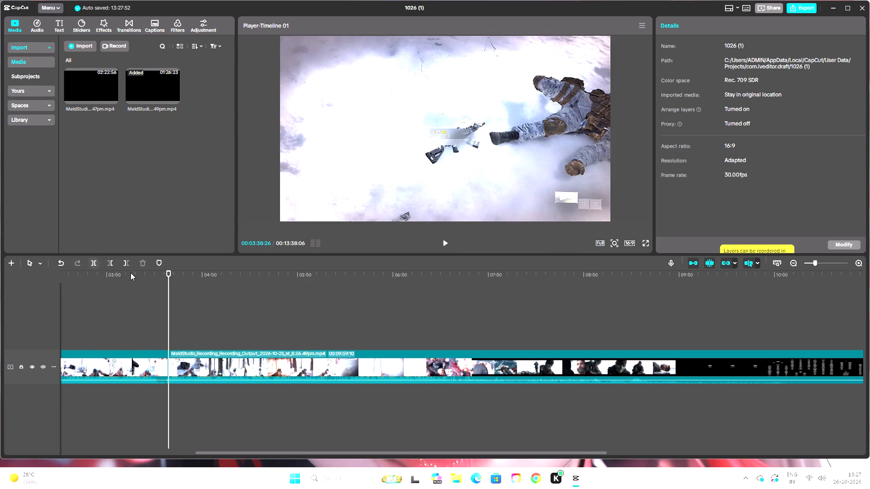
Scrub through the footage before the split, from about 02:21, to find the earlier shot of the same fallen soldier and rifle.
{"action": "left_click_drag", "start_coordinate": [167, 271], "coordinate": [161, 298]}
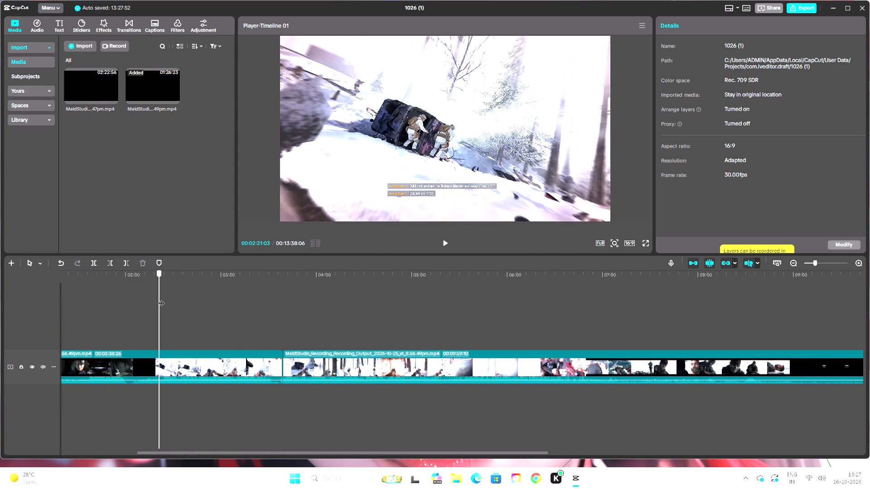
{"action": "left_click_drag", "start_coordinate": [161, 298], "coordinate": [177, 306]}
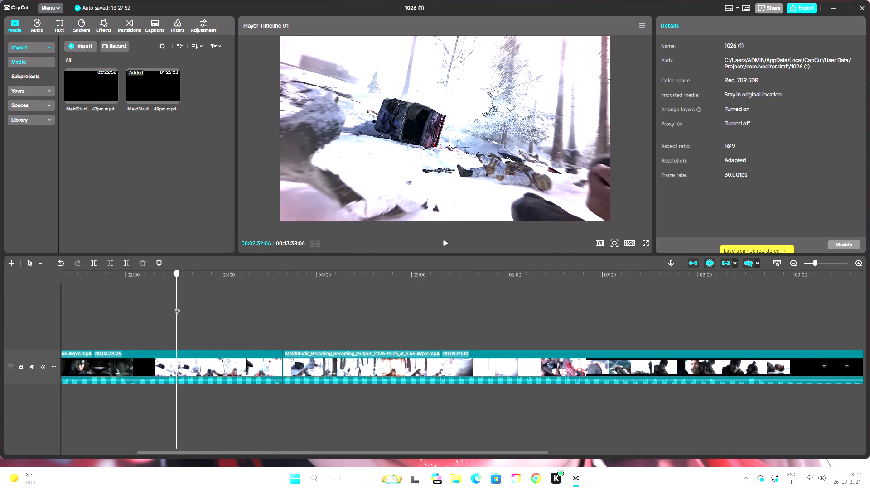
{"action": "left_click_drag", "start_coordinate": [177, 306], "coordinate": [193, 312]}
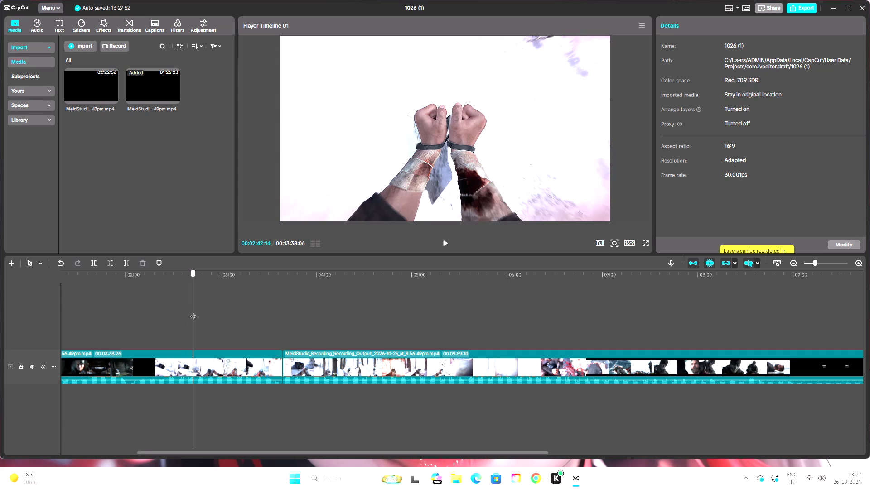
{"action": "left_click_drag", "start_coordinate": [193, 312], "coordinate": [206, 313]}
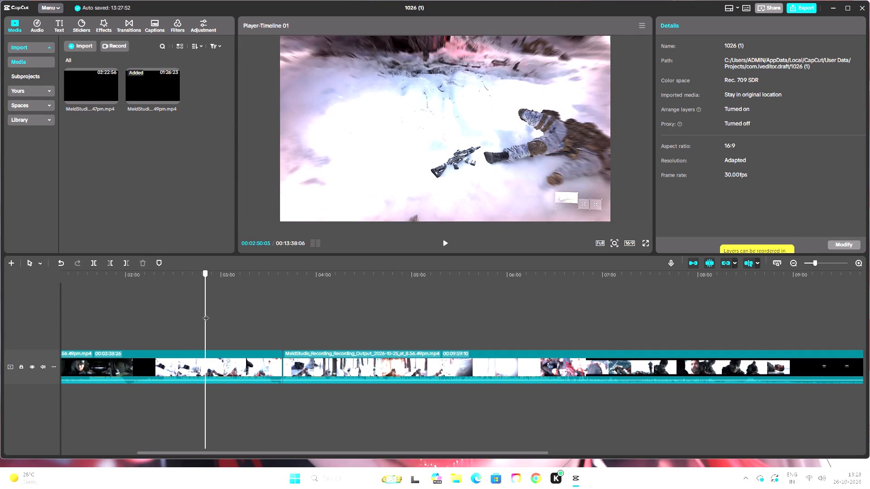
{"action": "left_click_drag", "start_coordinate": [206, 313], "coordinate": [210, 314]}
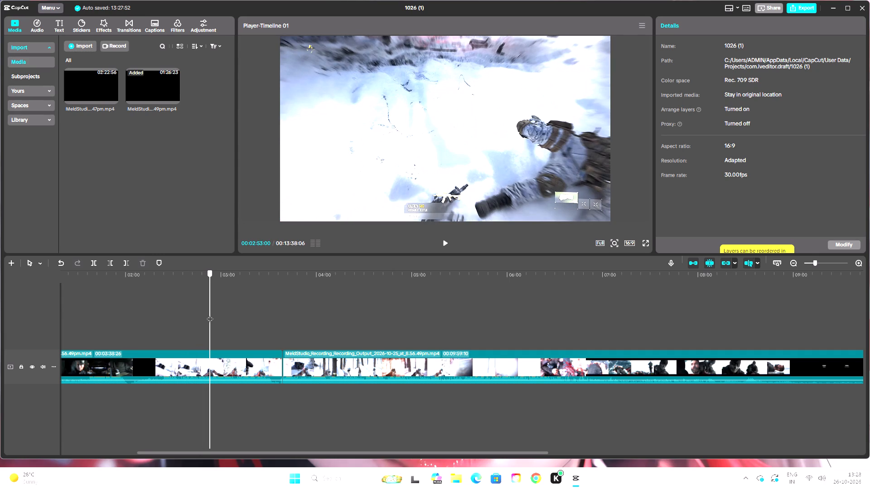
{"action": "left_click_drag", "start_coordinate": [210, 314], "coordinate": [286, 321]}
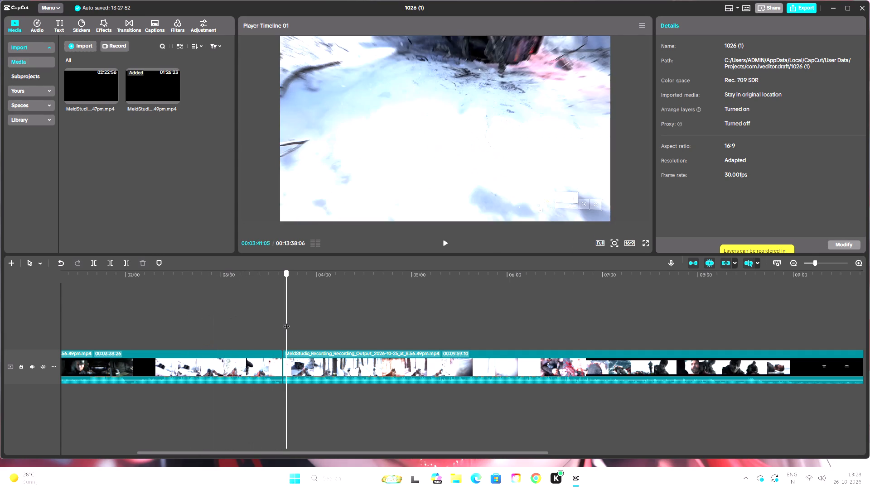
{"action": "left_click_drag", "start_coordinate": [286, 321], "coordinate": [282, 326]}
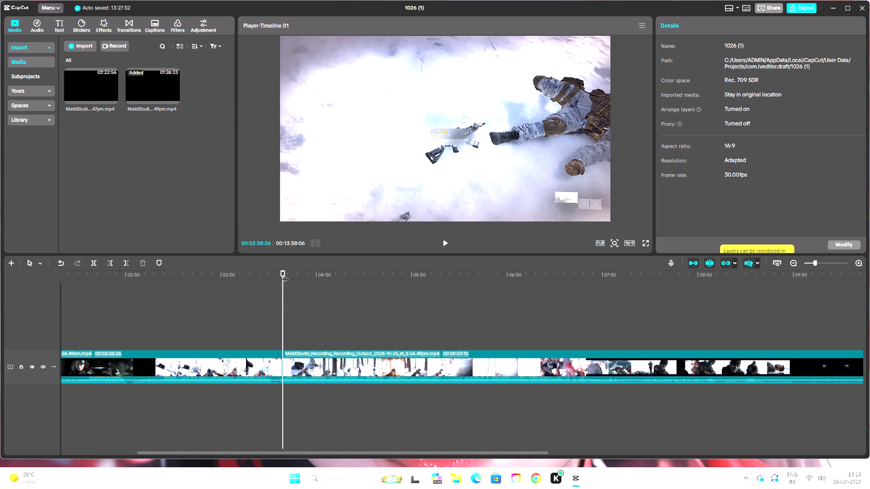
{"action": "left_click_drag", "start_coordinate": [286, 274], "coordinate": [282, 278]}
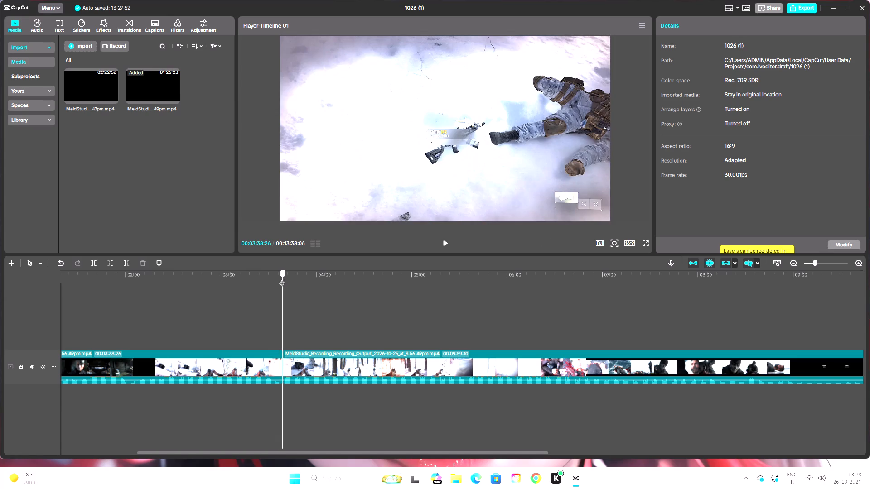
{"action": "left_click_drag", "start_coordinate": [282, 278], "coordinate": [251, 286]}
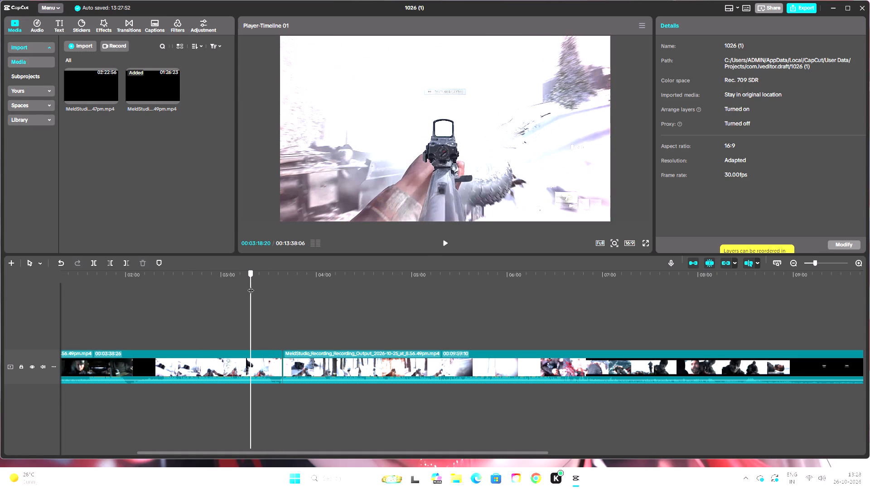
{"action": "left_click_drag", "start_coordinate": [251, 286], "coordinate": [246, 288]}
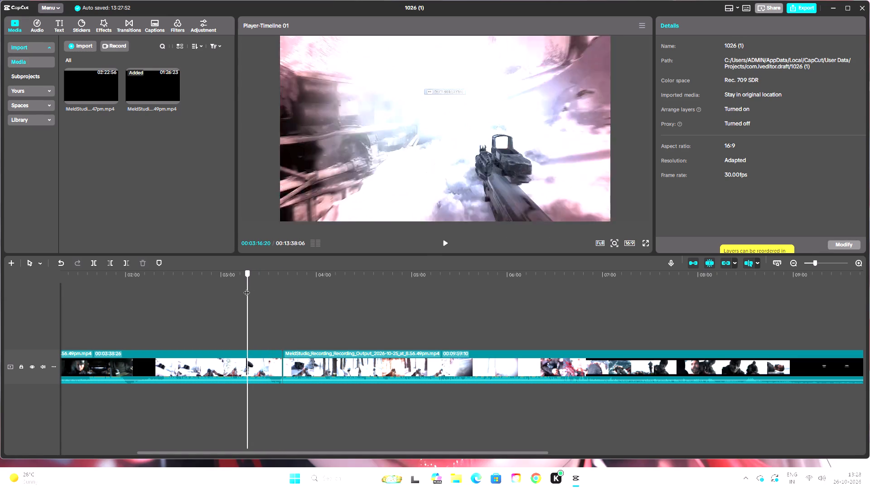
{"action": "left_click_drag", "start_coordinate": [246, 288], "coordinate": [230, 296]}
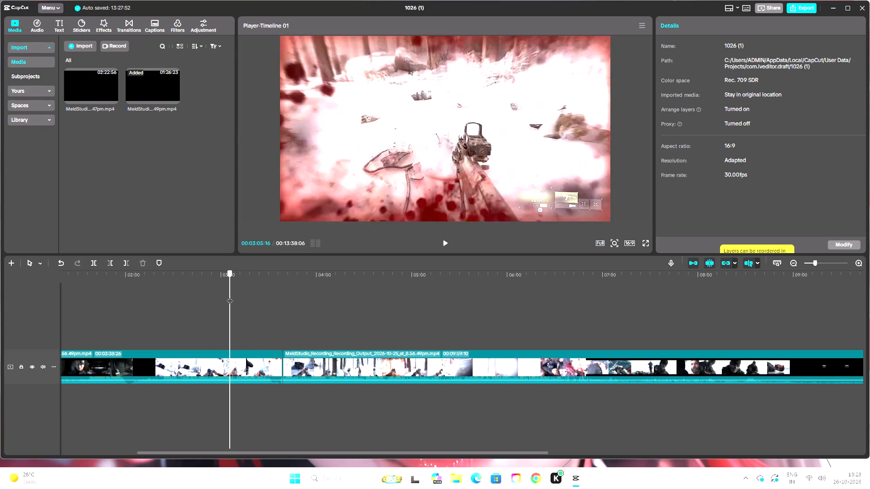
{"action": "left_click_drag", "start_coordinate": [230, 296], "coordinate": [219, 302]}
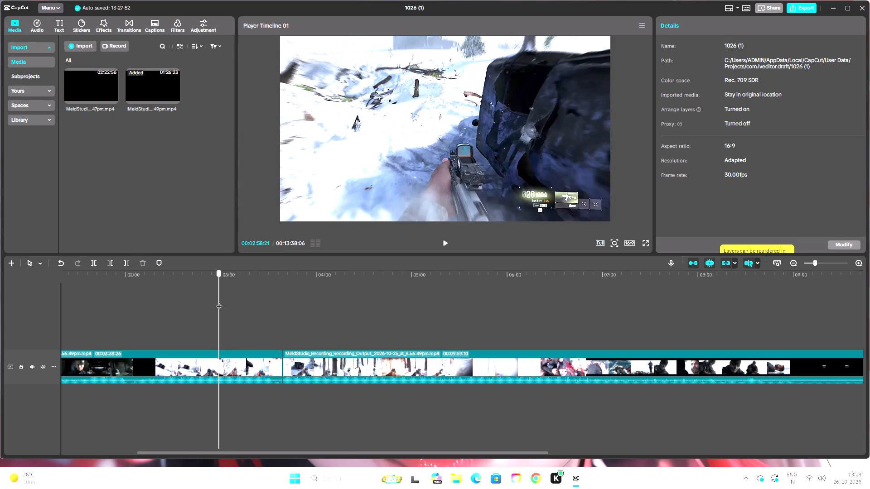
{"action": "left_click_drag", "start_coordinate": [219, 302], "coordinate": [201, 307]}
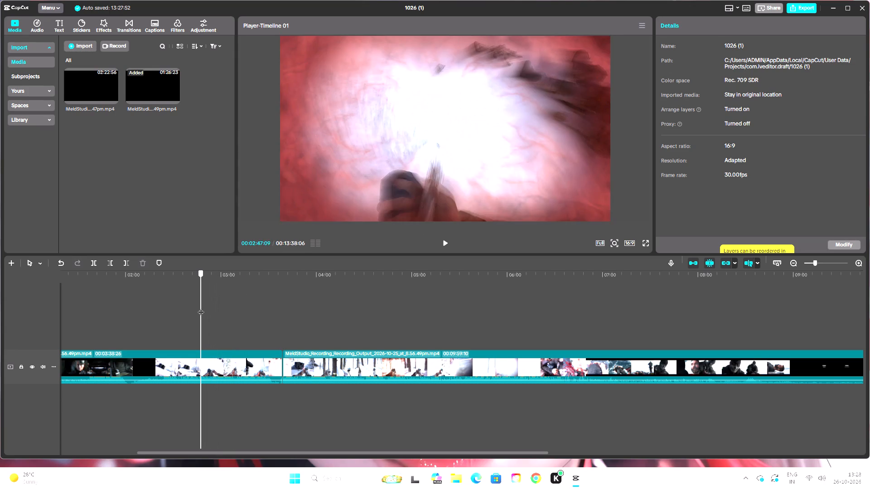
{"action": "left_click_drag", "start_coordinate": [201, 307], "coordinate": [205, 307]}
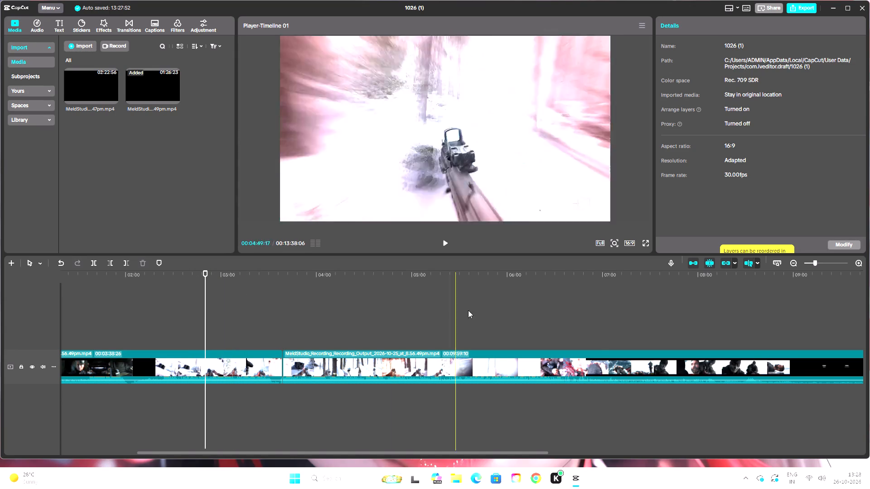
Compare the shots around 02:50 to 03:07 with the footage just after the 03:38:26 split to find matching frames of the fallen soldier.
{"action": "double_click", "coordinate": [858, 261]}
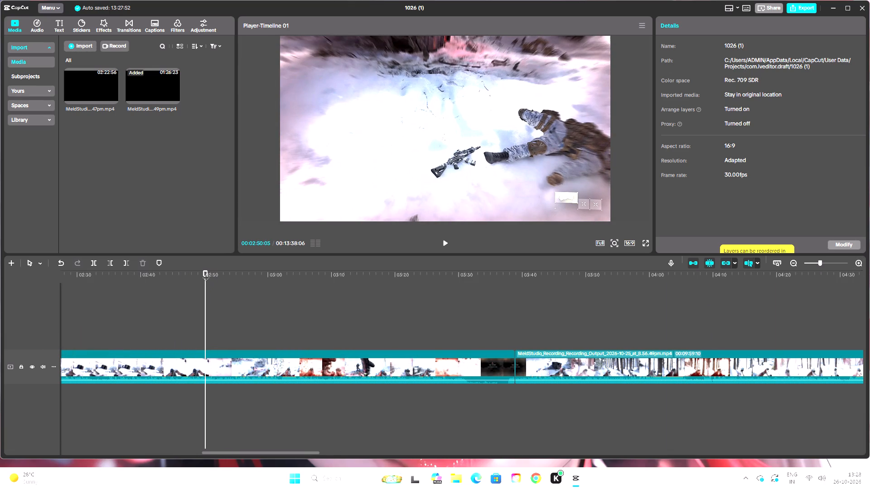
{"action": "left_click_drag", "start_coordinate": [206, 272], "coordinate": [208, 273]}
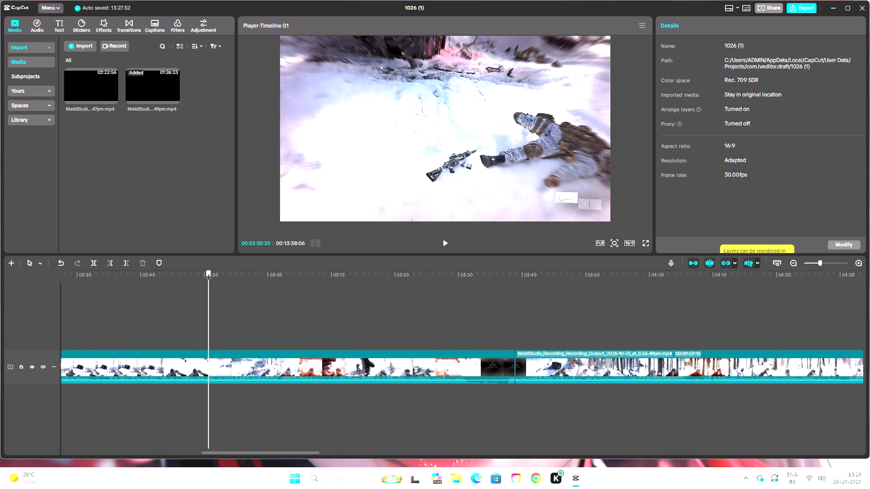
{"action": "left_click_drag", "start_coordinate": [208, 273], "coordinate": [213, 274]}
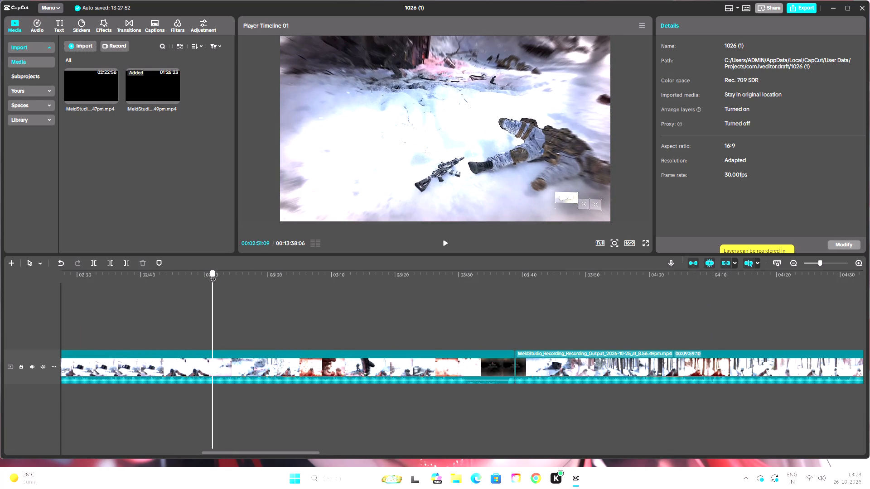
{"action": "left_click_drag", "start_coordinate": [213, 274], "coordinate": [213, 276]}
{"action": "left_click_drag", "start_coordinate": [213, 276], "coordinate": [532, 292]}
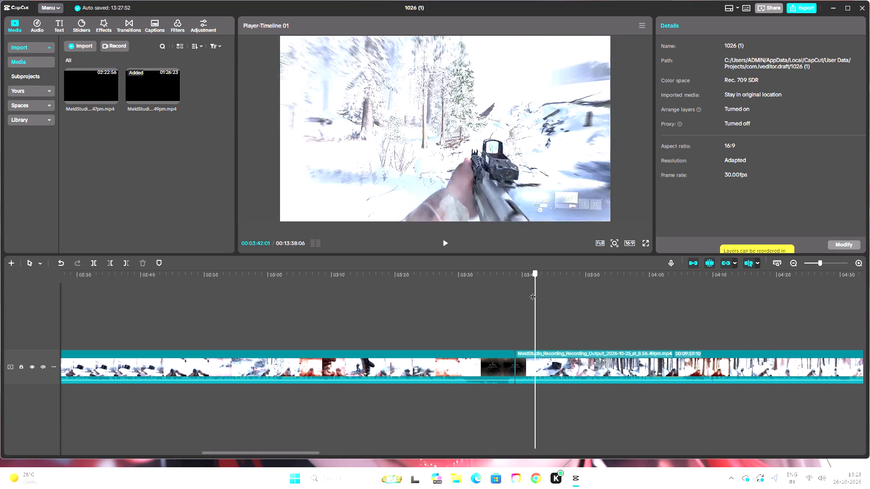
{"action": "left_click_drag", "start_coordinate": [532, 292], "coordinate": [518, 295]}
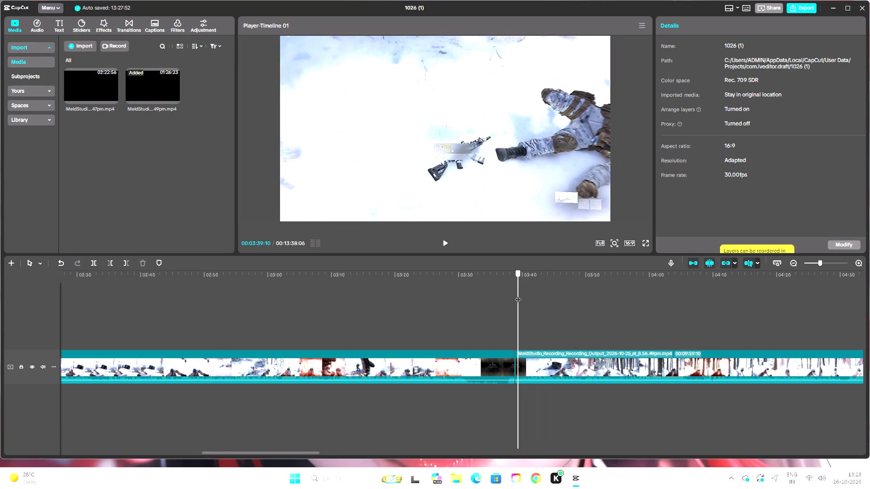
{"action": "left_click_drag", "start_coordinate": [518, 295], "coordinate": [520, 296]}
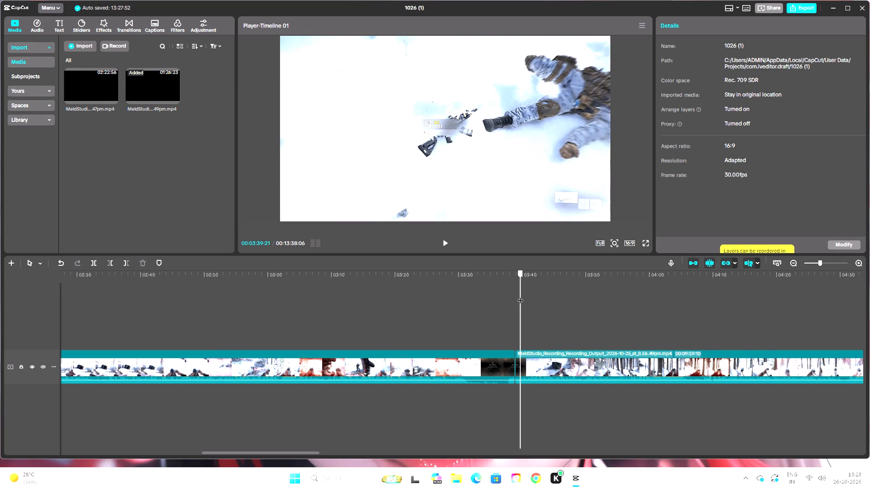
{"action": "left_click_drag", "start_coordinate": [520, 296], "coordinate": [314, 297]}
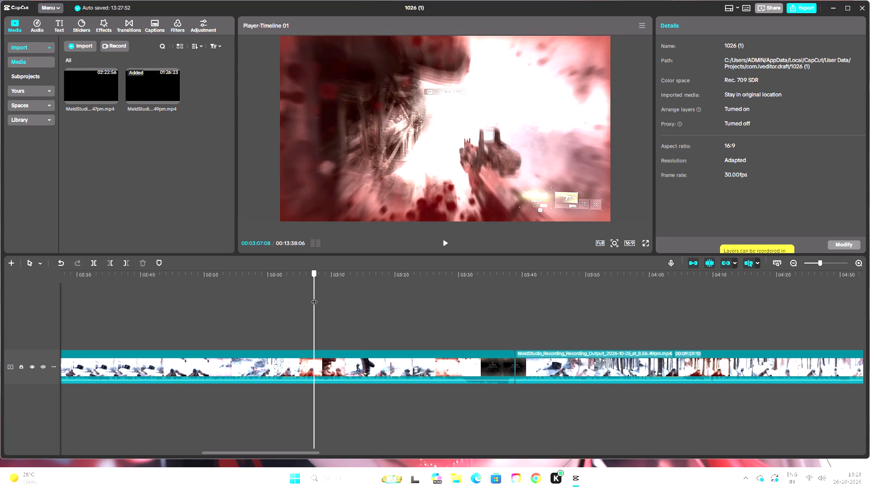
{"action": "left_click_drag", "start_coordinate": [314, 297], "coordinate": [266, 303]}
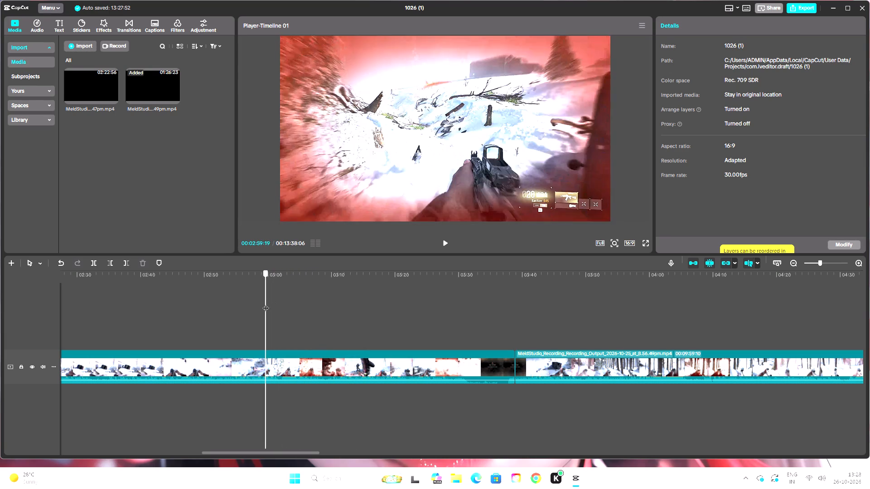
{"action": "left_click_drag", "start_coordinate": [266, 303], "coordinate": [240, 306]}
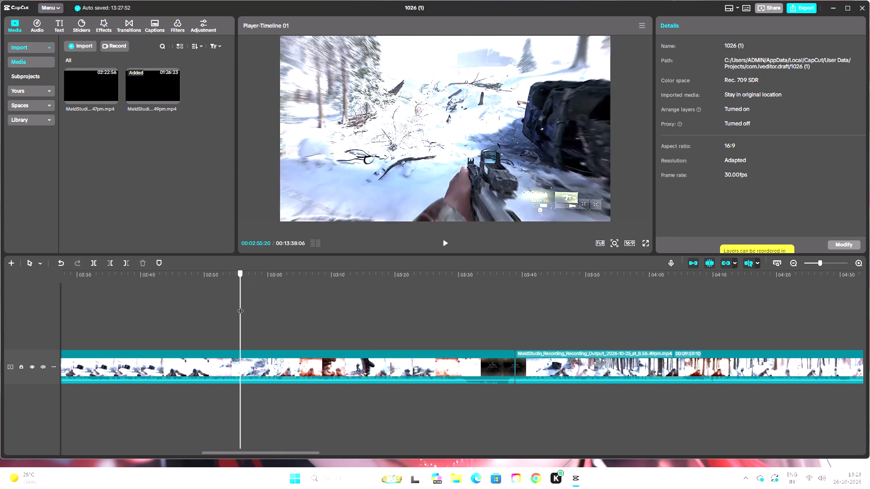
{"action": "left_click_drag", "start_coordinate": [240, 306], "coordinate": [226, 307]}
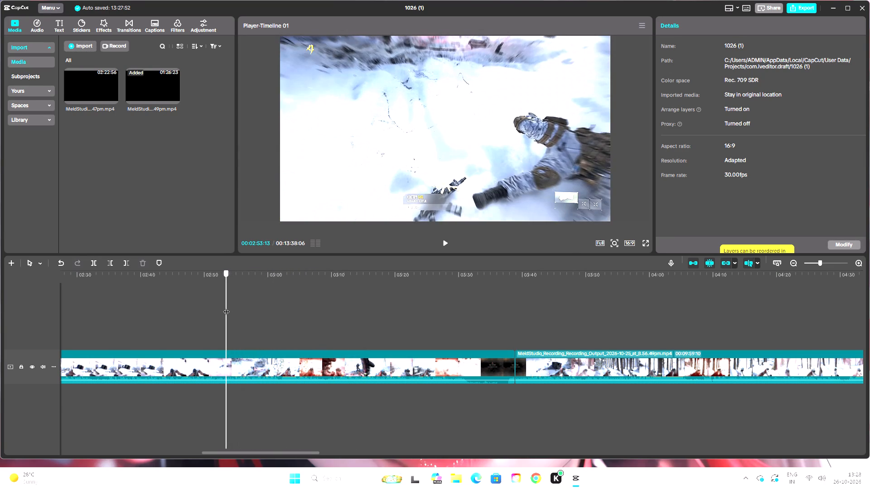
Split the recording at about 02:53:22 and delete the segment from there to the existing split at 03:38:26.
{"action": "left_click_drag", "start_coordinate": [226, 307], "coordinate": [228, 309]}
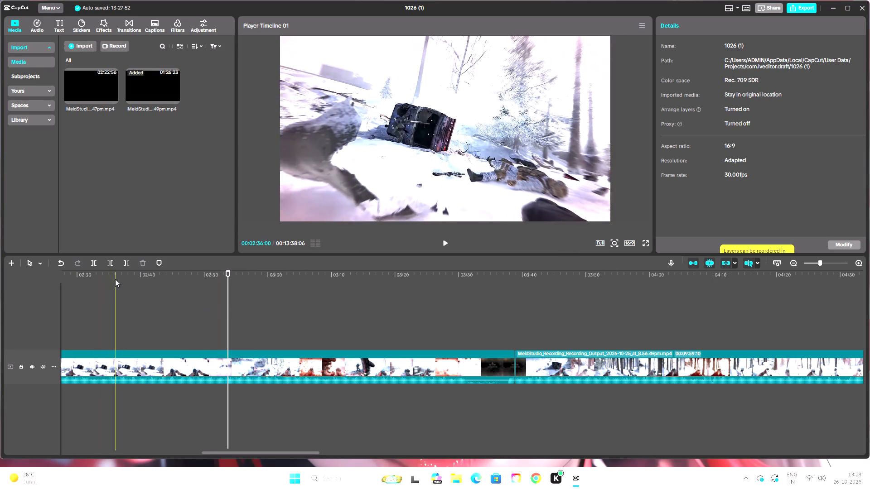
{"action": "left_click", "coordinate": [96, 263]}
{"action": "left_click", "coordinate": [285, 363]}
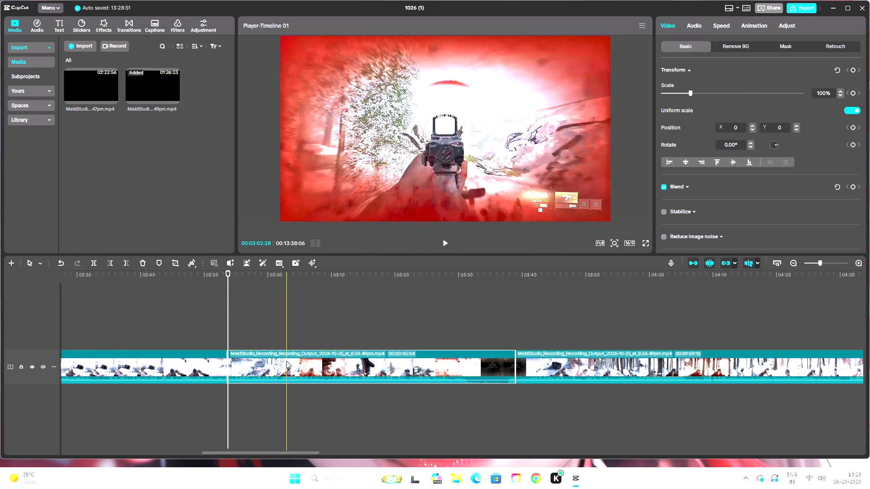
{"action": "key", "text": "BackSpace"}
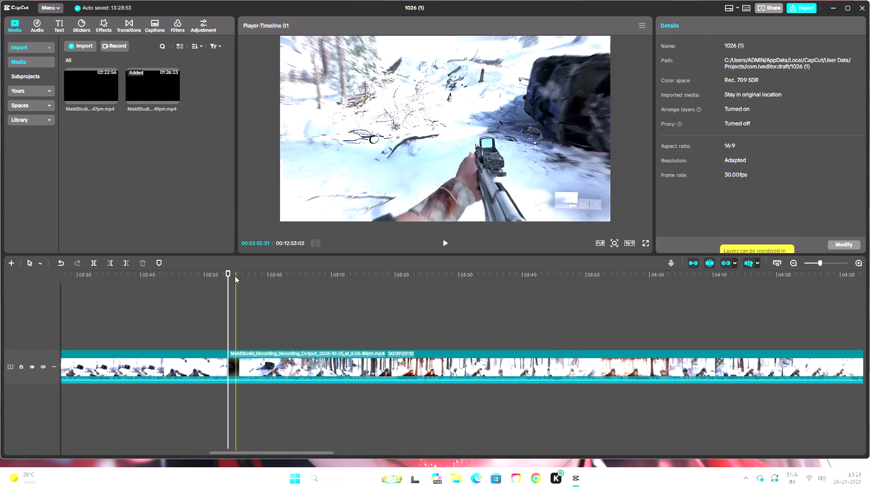
Play the footage across the new join near 02:53 to check the transition.
{"action": "left_click_drag", "start_coordinate": [230, 275], "coordinate": [219, 278]}
{"action": "left_click", "coordinate": [446, 242]}
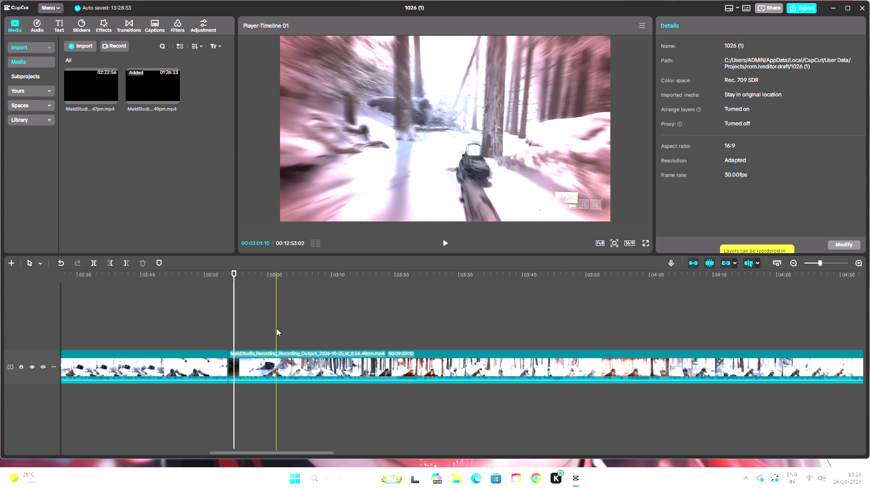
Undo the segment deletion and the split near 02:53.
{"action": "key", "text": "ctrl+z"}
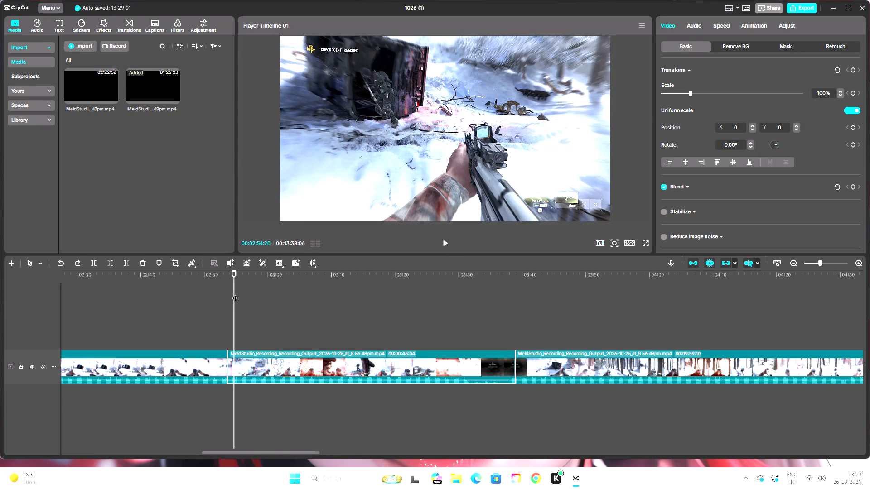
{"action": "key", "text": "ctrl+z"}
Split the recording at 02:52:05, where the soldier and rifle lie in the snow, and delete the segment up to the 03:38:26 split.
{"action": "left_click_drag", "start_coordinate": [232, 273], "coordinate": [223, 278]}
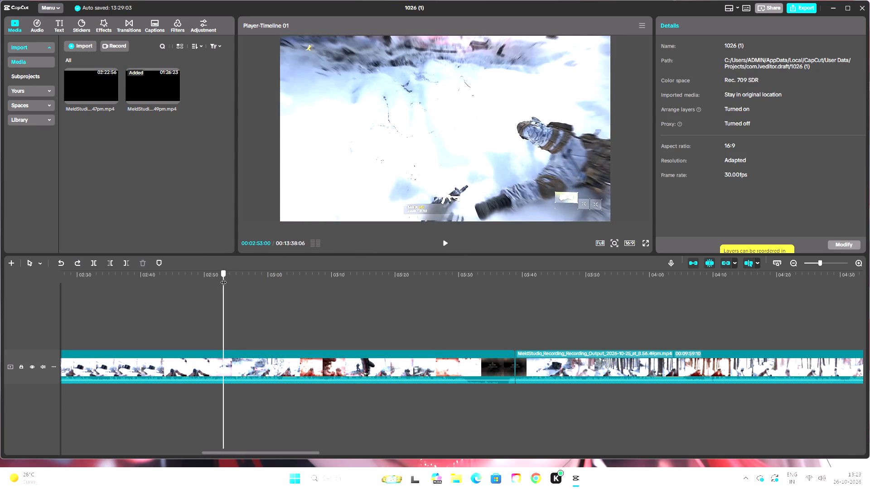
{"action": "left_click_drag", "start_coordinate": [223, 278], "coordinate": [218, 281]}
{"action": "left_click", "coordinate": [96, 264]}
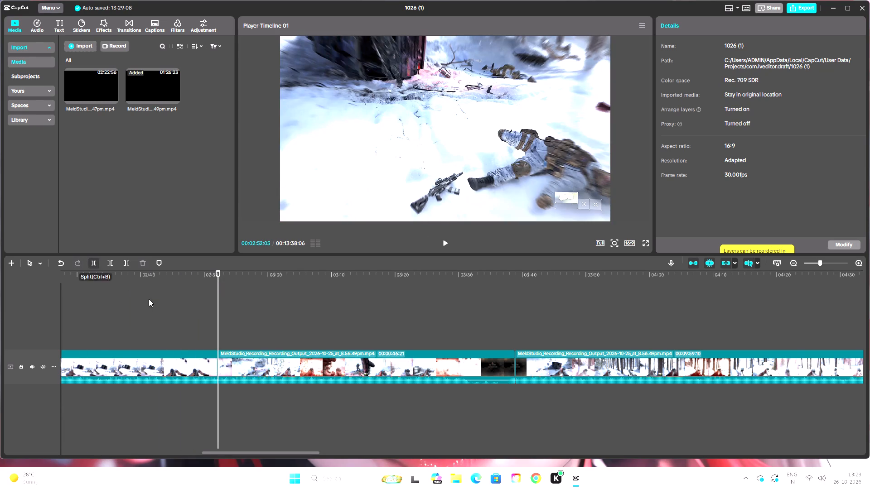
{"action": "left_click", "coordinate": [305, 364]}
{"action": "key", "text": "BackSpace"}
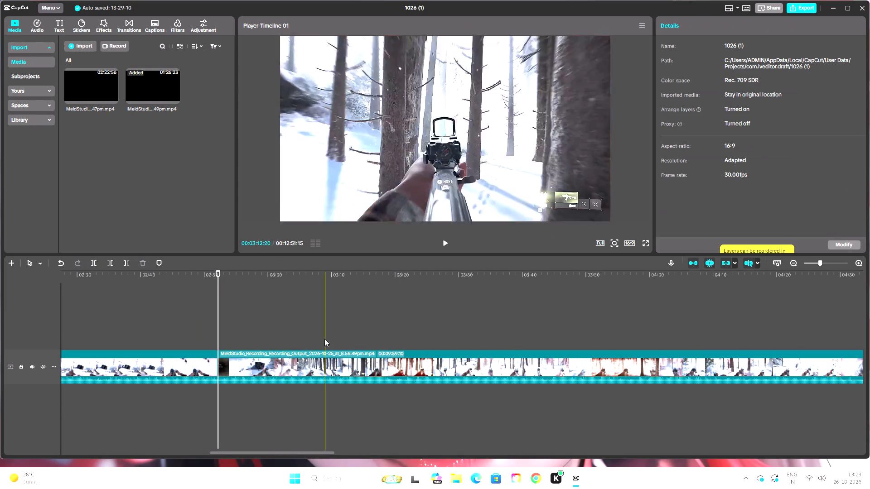
Replay the footage from about 02:51 across the join at 02:52:05 several times to judge how the cut looks.
{"action": "left_click_drag", "start_coordinate": [219, 276], "coordinate": [212, 282]}
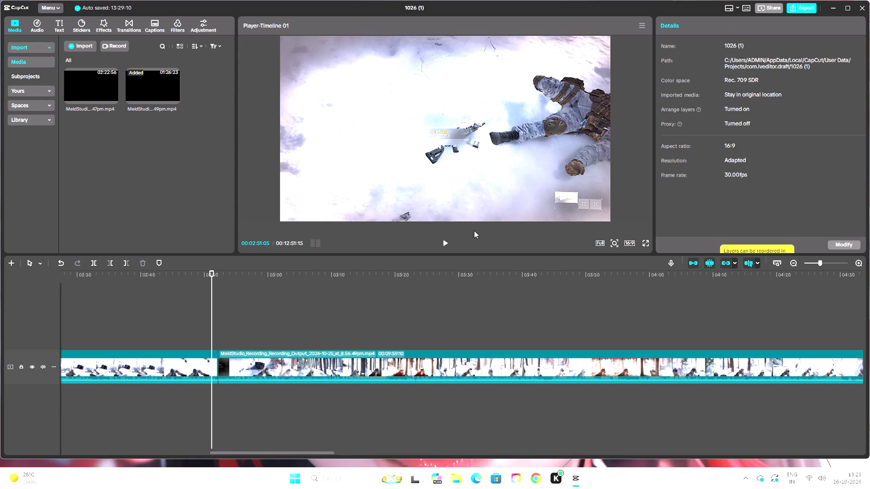
{"action": "left_click", "coordinate": [445, 240]}
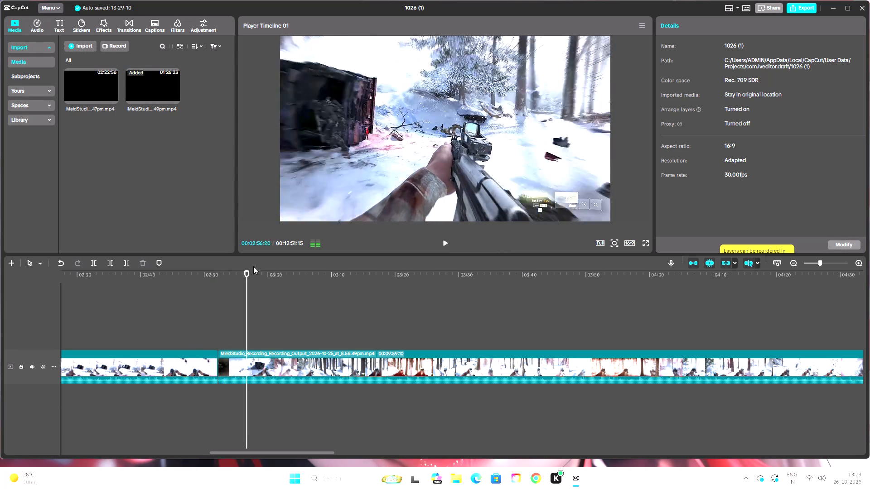
{"action": "left_click_drag", "start_coordinate": [258, 273], "coordinate": [227, 283]}
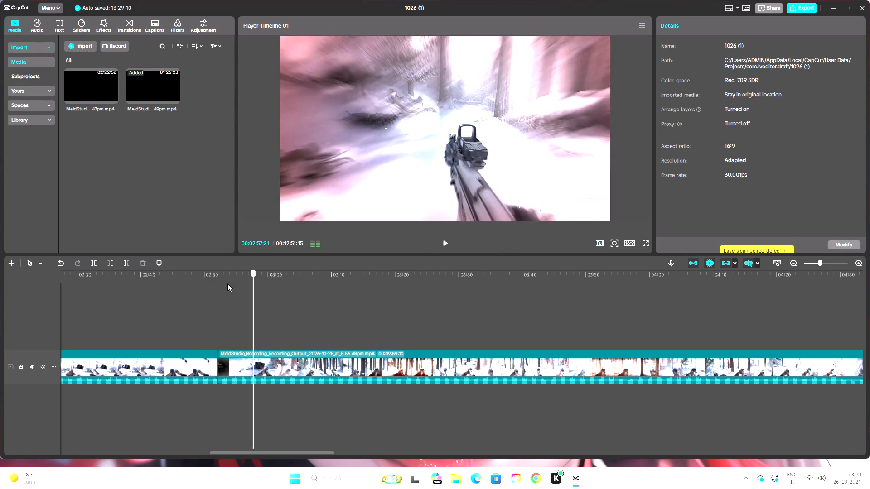
{"action": "left_click_drag", "start_coordinate": [227, 283], "coordinate": [204, 291]}
{"action": "left_click", "coordinate": [446, 244]}
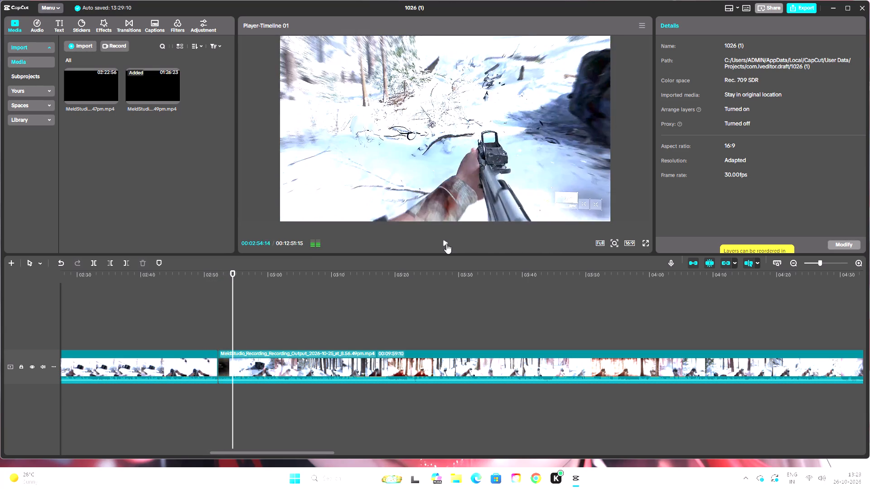
{"action": "left_click_drag", "start_coordinate": [234, 273], "coordinate": [211, 287]}
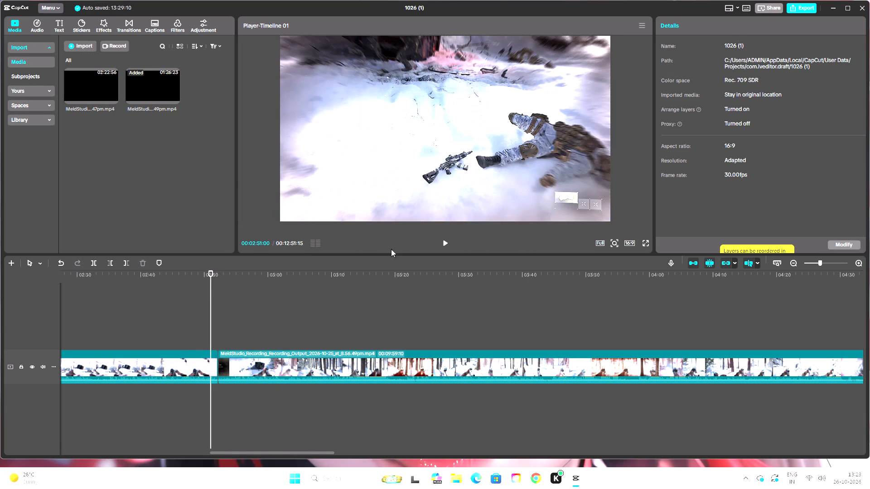
{"action": "left_click", "coordinate": [449, 241]}
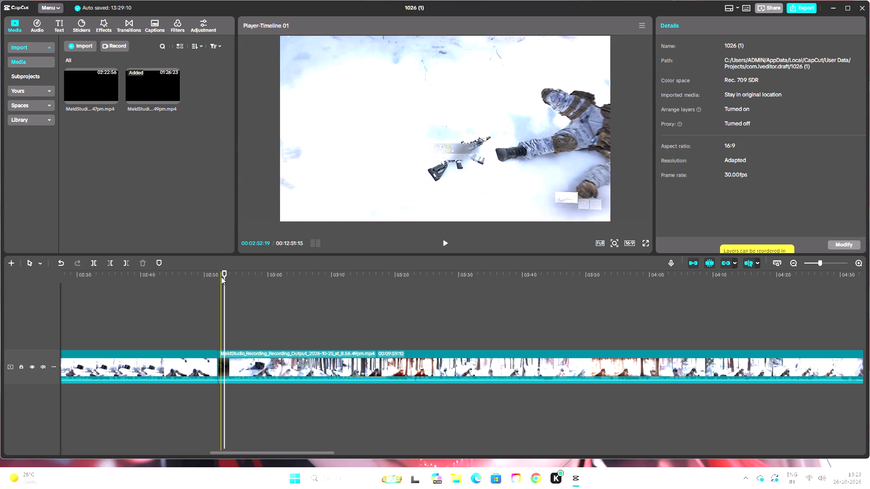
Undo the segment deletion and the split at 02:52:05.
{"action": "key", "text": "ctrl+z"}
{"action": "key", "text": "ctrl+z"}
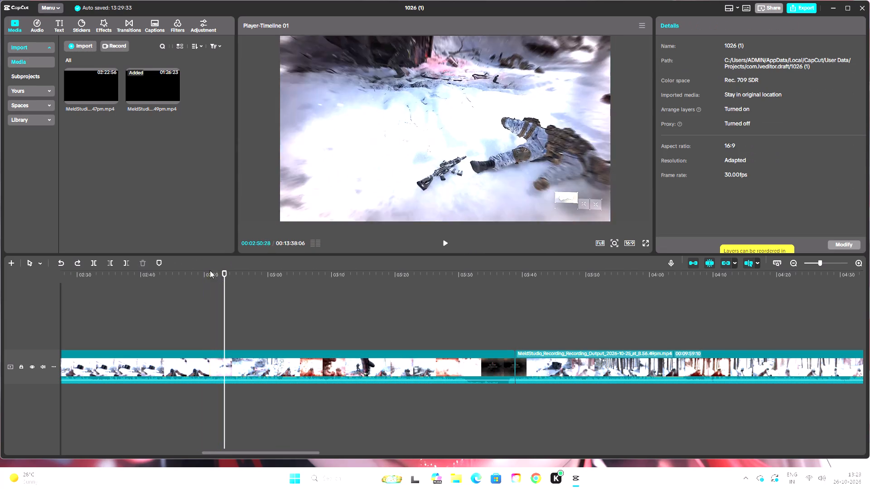
Compare the first attempt with its repeat after 03:40 for a matching frame, and split the recording at 02:55:24, with the rifle raised facing the trees.
{"action": "left_click_drag", "start_coordinate": [221, 272], "coordinate": [234, 276]}
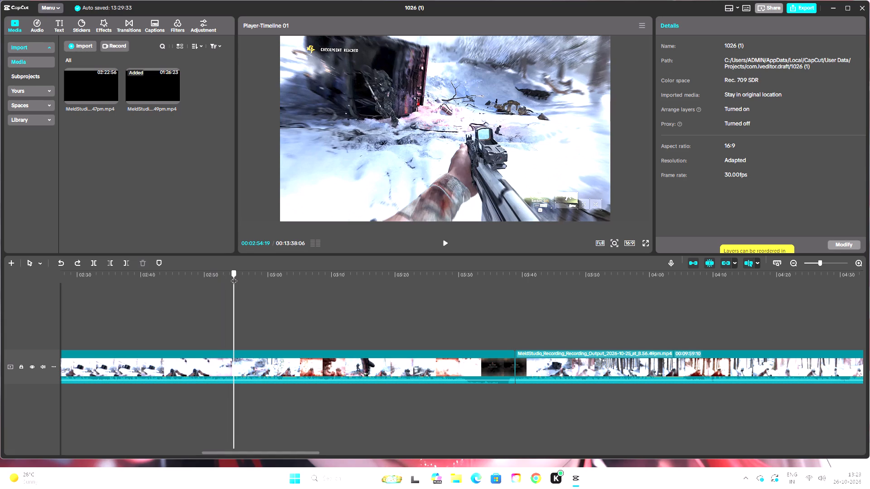
{"action": "left_click_drag", "start_coordinate": [234, 276], "coordinate": [517, 288]}
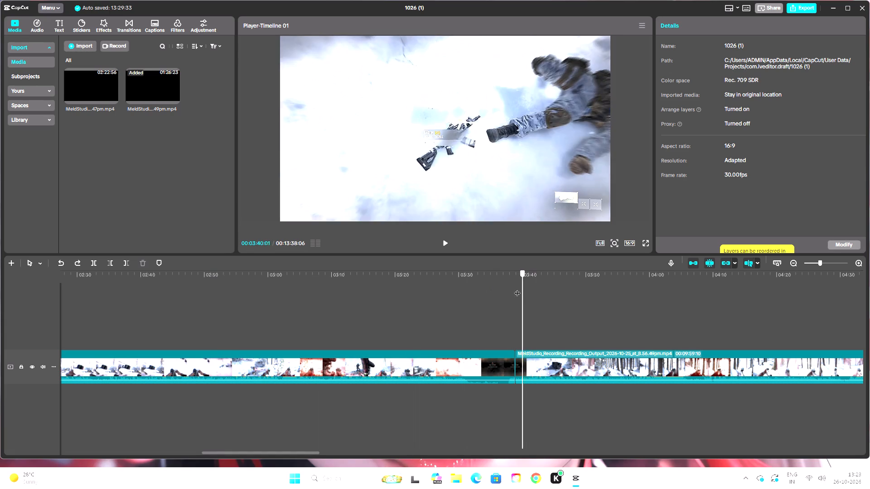
{"action": "left_click_drag", "start_coordinate": [517, 288], "coordinate": [522, 293]}
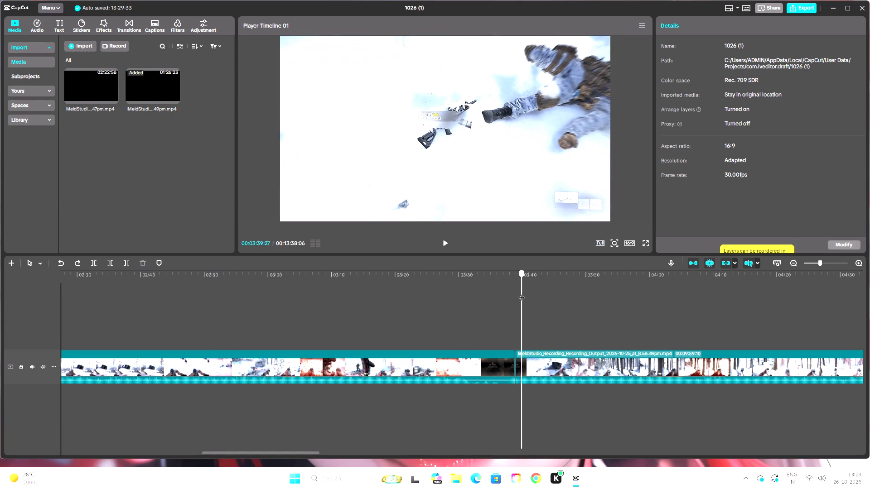
{"action": "left_click_drag", "start_coordinate": [522, 293], "coordinate": [528, 294]}
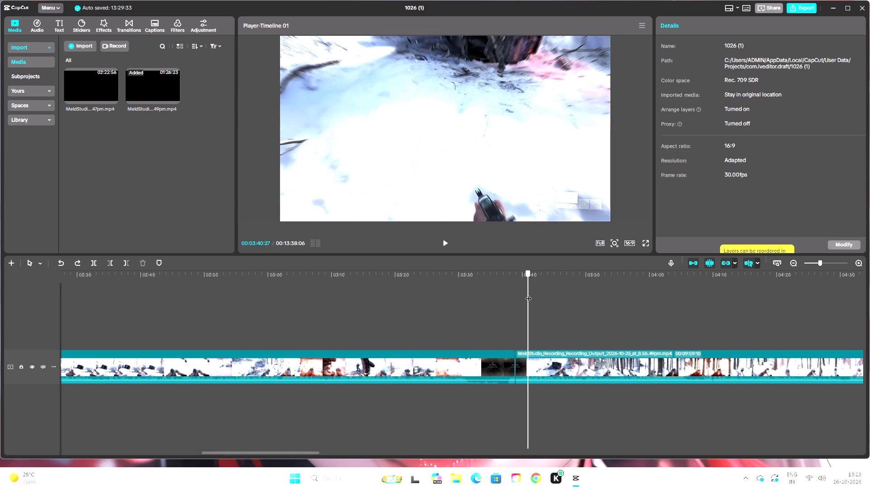
{"action": "left_click_drag", "start_coordinate": [528, 294], "coordinate": [530, 294]}
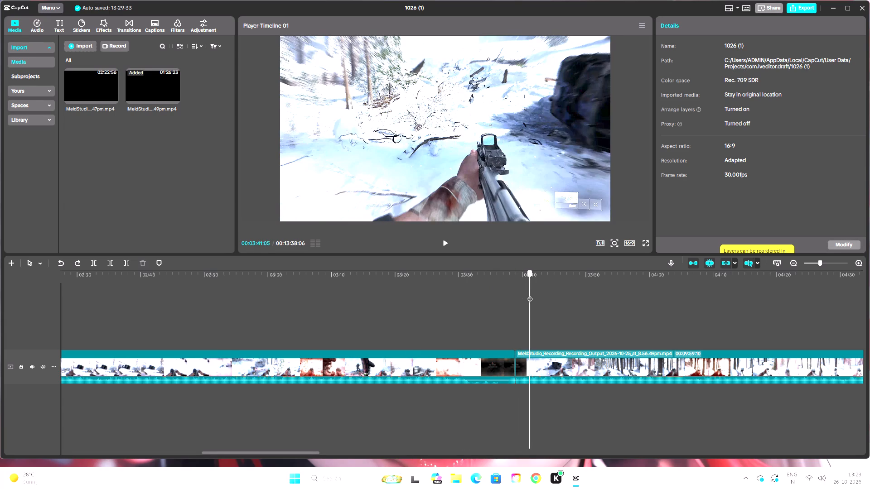
{"action": "left_click_drag", "start_coordinate": [530, 294], "coordinate": [536, 296]}
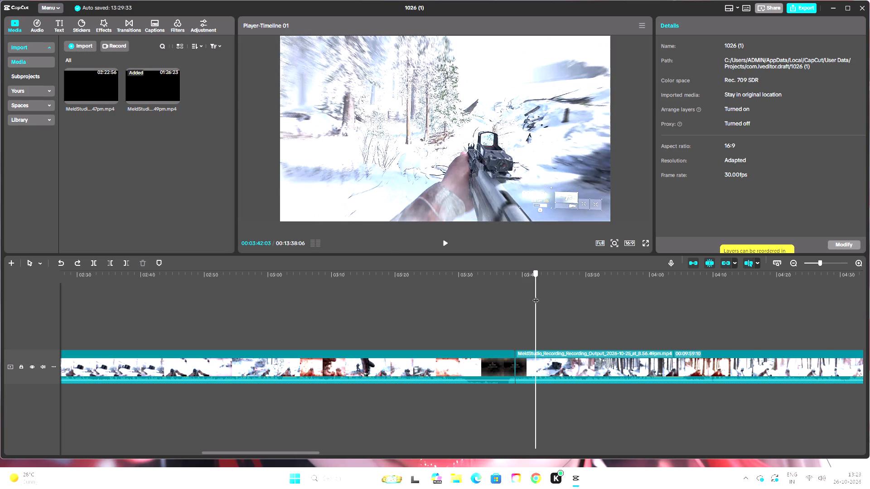
{"action": "left_click_drag", "start_coordinate": [536, 296], "coordinate": [531, 297]}
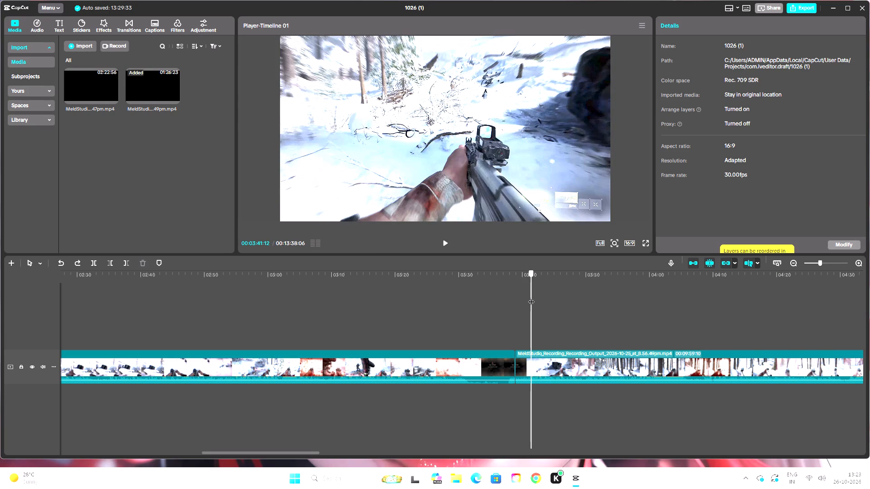
{"action": "left_click_drag", "start_coordinate": [531, 297], "coordinate": [258, 320]}
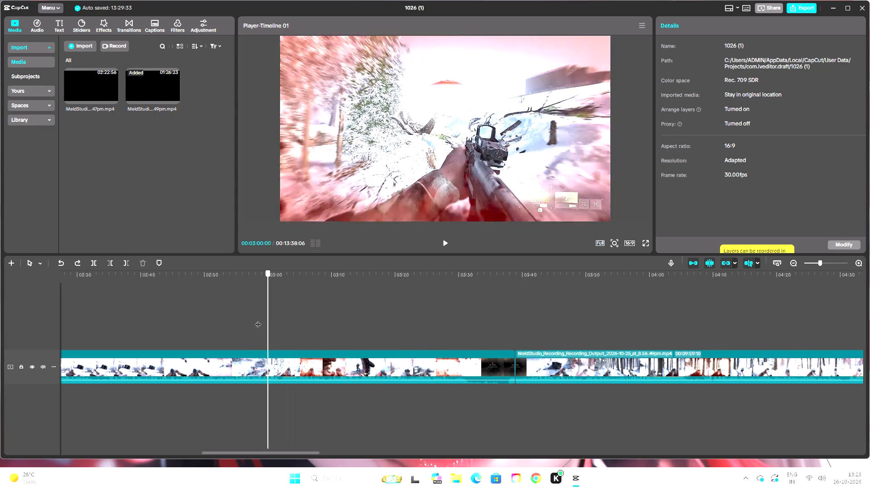
{"action": "left_click_drag", "start_coordinate": [258, 320], "coordinate": [218, 323]}
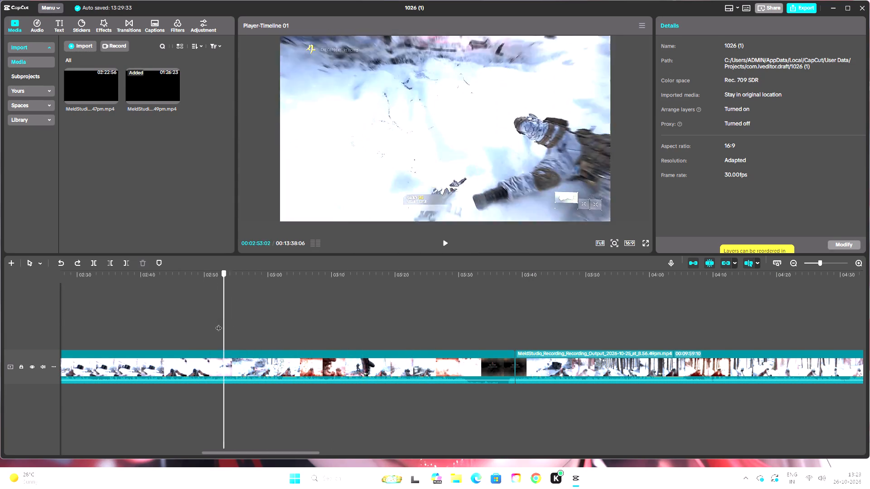
{"action": "left_click_drag", "start_coordinate": [218, 323], "coordinate": [241, 318]}
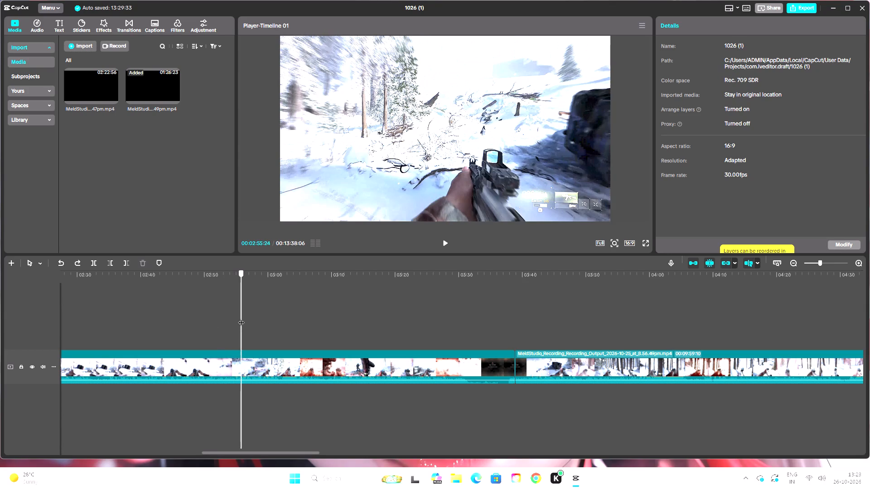
{"action": "left_click_drag", "start_coordinate": [241, 318], "coordinate": [244, 316]}
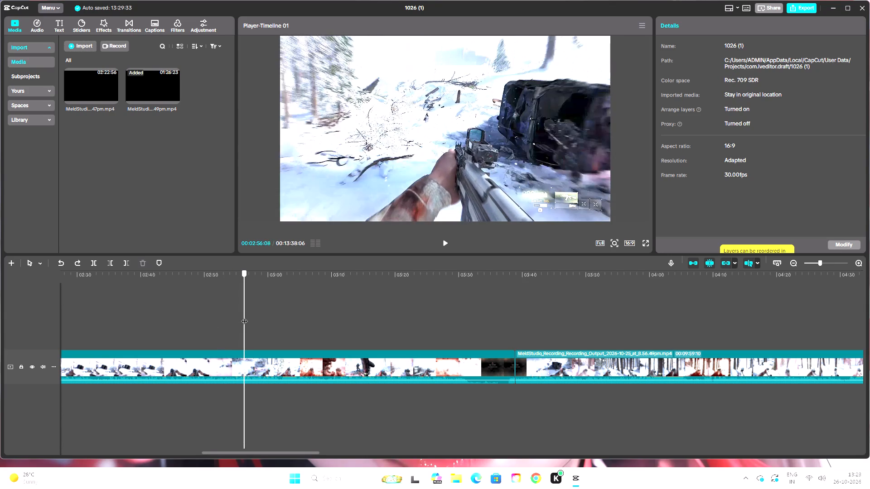
{"action": "left_click_drag", "start_coordinate": [244, 316], "coordinate": [240, 316]}
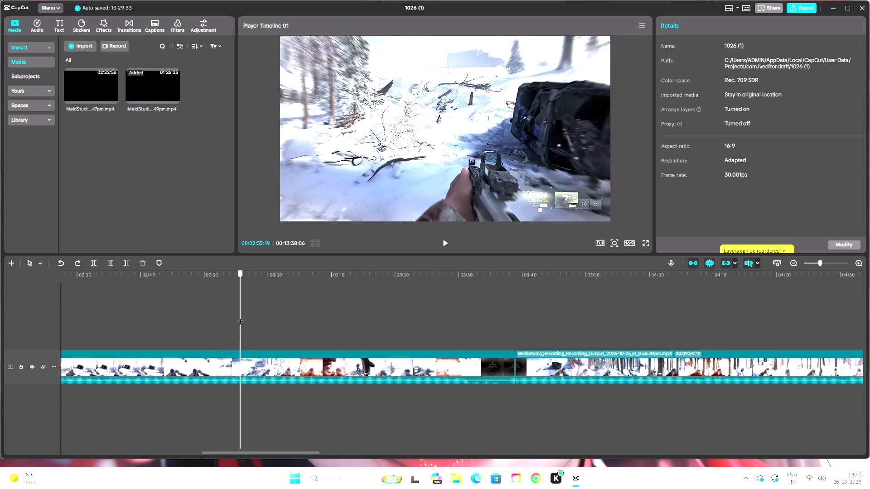
{"action": "left_click_drag", "start_coordinate": [240, 316], "coordinate": [241, 316]}
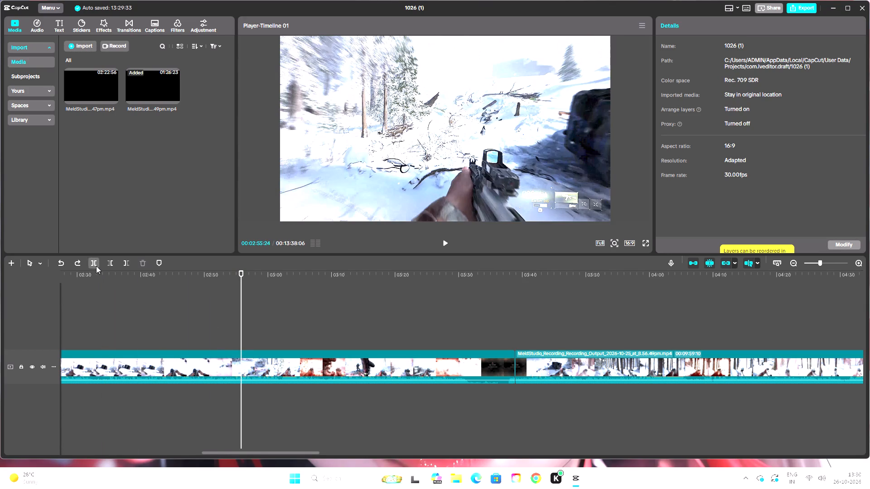
{"action": "left_click", "coordinate": [96, 266]}
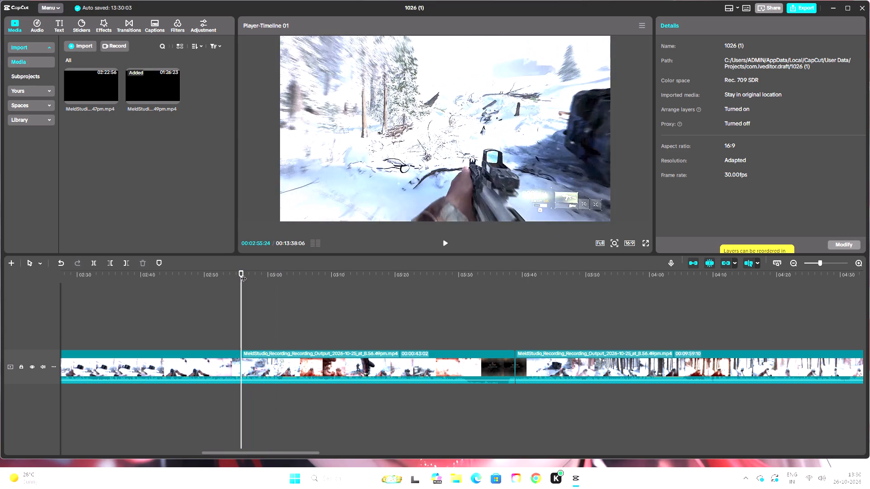
Split the recording at 03:41:24, where the repeated attempt shows the matching view of the raised rifle facing the trees.
{"action": "left_click_drag", "start_coordinate": [243, 274], "coordinate": [526, 300]}
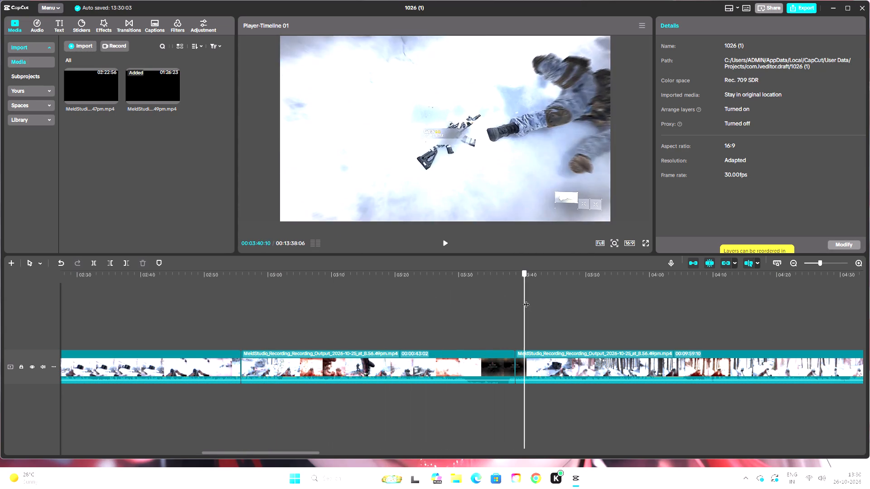
{"action": "left_click_drag", "start_coordinate": [526, 300], "coordinate": [536, 301]}
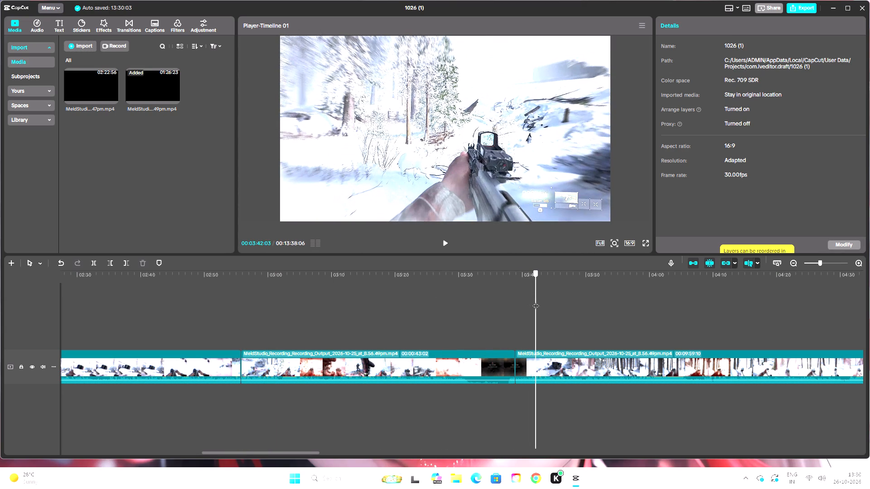
{"action": "left_click_drag", "start_coordinate": [536, 301], "coordinate": [537, 302]}
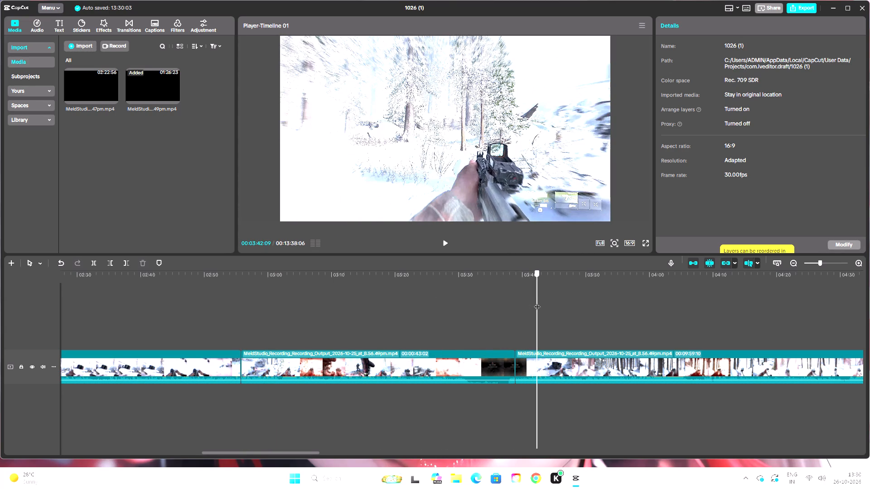
{"action": "left_click_drag", "start_coordinate": [537, 302], "coordinate": [533, 302]}
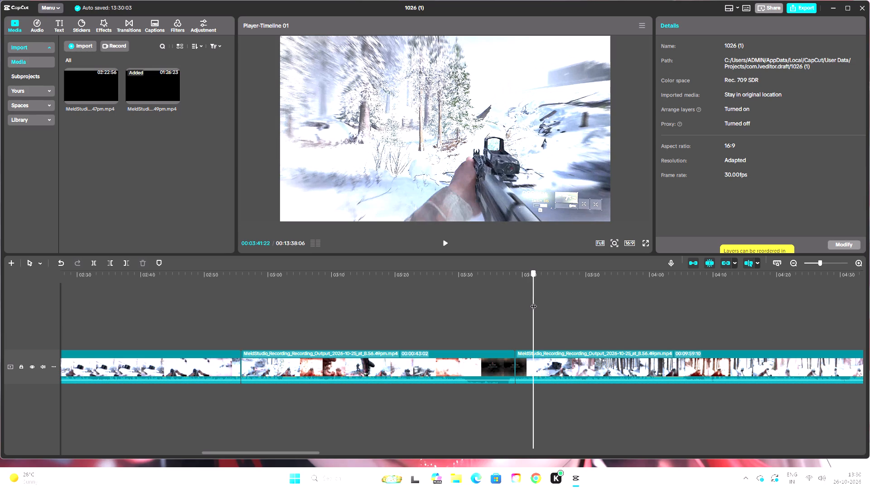
{"action": "left_click_drag", "start_coordinate": [533, 302], "coordinate": [534, 302]}
{"action": "left_click", "coordinate": [95, 261]}
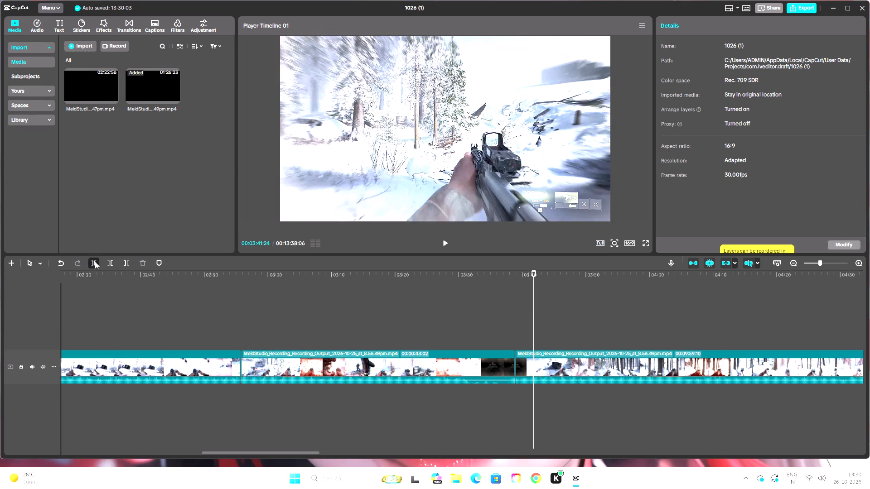
Delete the two segments between the splits at 02:55:24 and 03:41:24 to remove the repeated attempt.
{"action": "left_click", "coordinate": [525, 362]}
{"action": "key", "text": "BackSpace"}
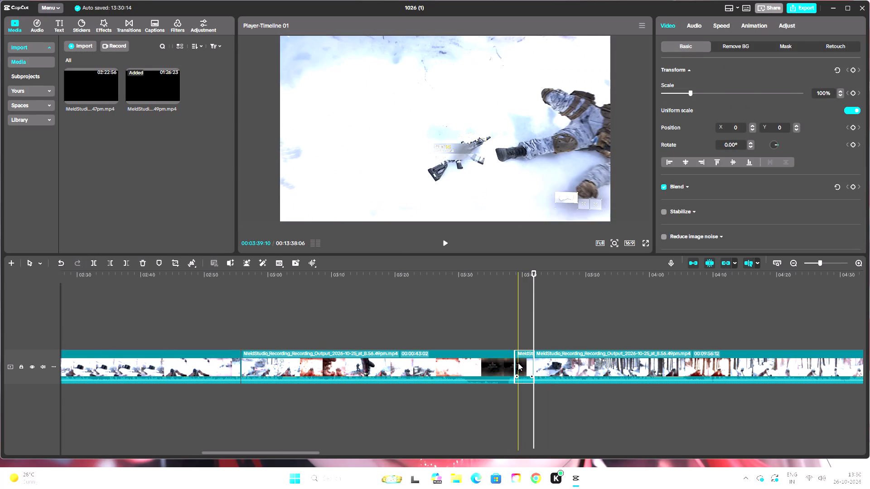
{"action": "left_click", "coordinate": [452, 360]}
{"action": "key", "text": "BackSpace"}
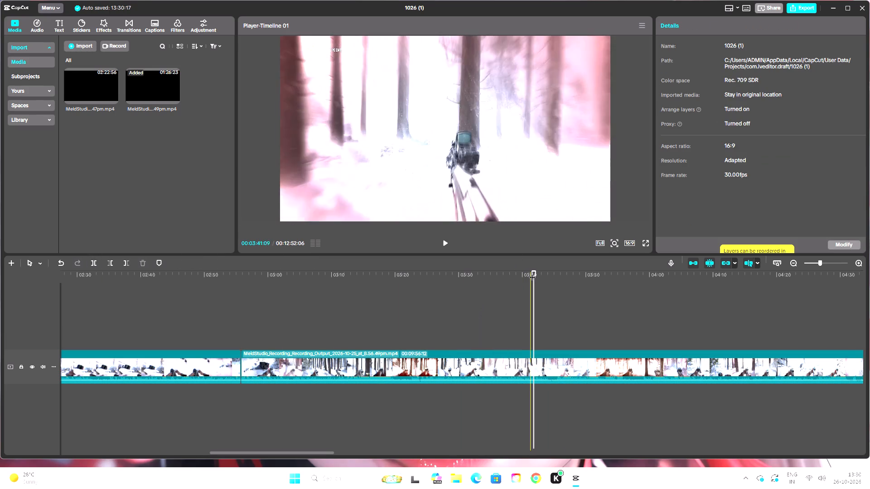
Play the footage from 02:54:21 across the join at 02:55:24 to judge how seamless the cut looks.
{"action": "left_click_drag", "start_coordinate": [532, 273], "coordinate": [234, 332]}
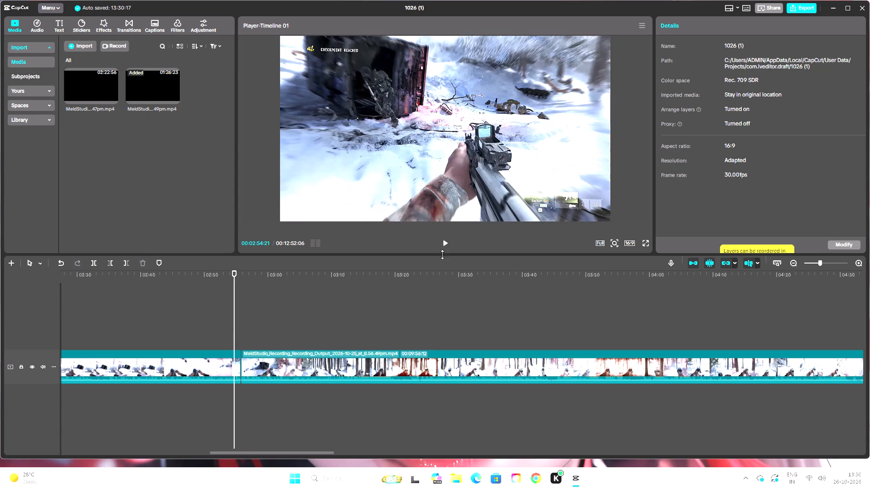
{"action": "left_click", "coordinate": [447, 246]}
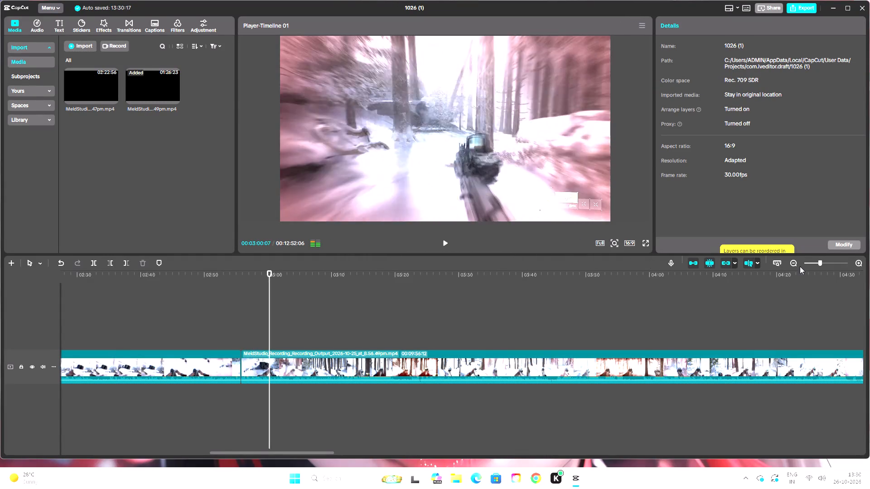
Review the footage after the join, from the forest fight to the cutscene near 06:53, for anything else that needs cutting.
{"action": "left_click", "coordinate": [797, 264]}
{"action": "left_click", "coordinate": [797, 264]}
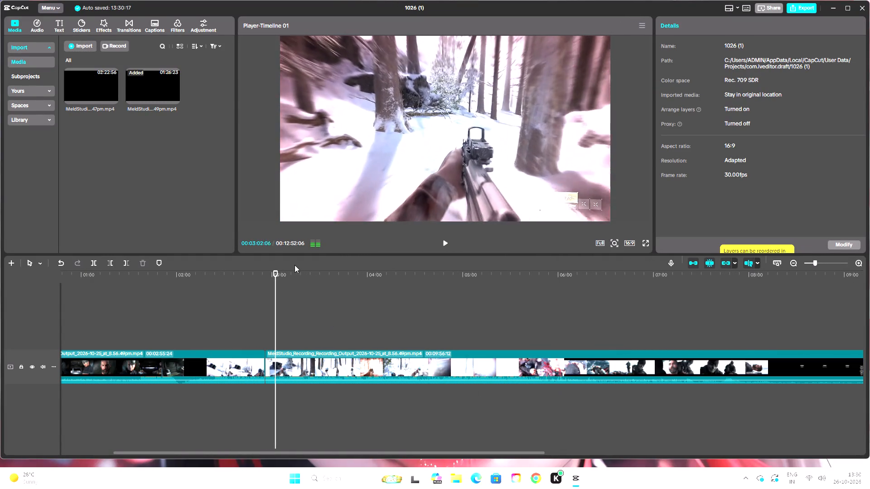
{"action": "left_click_drag", "start_coordinate": [278, 275], "coordinate": [422, 297]}
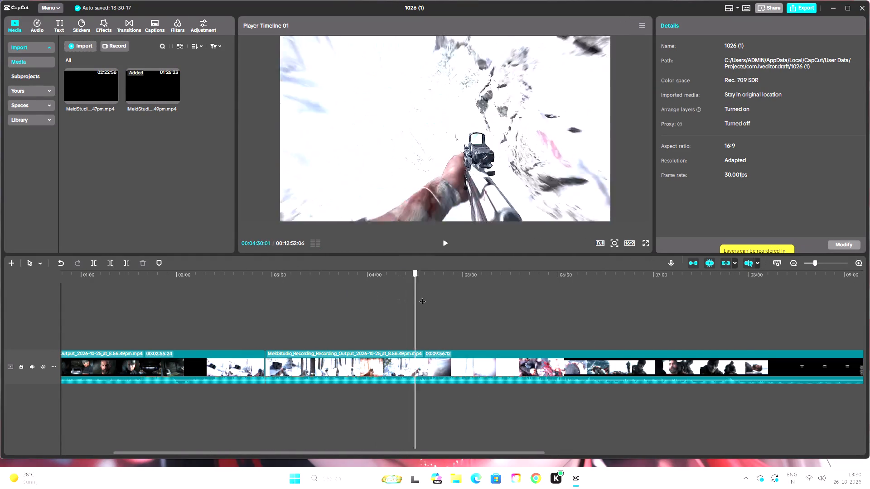
{"action": "left_click_drag", "start_coordinate": [422, 297], "coordinate": [280, 301]}
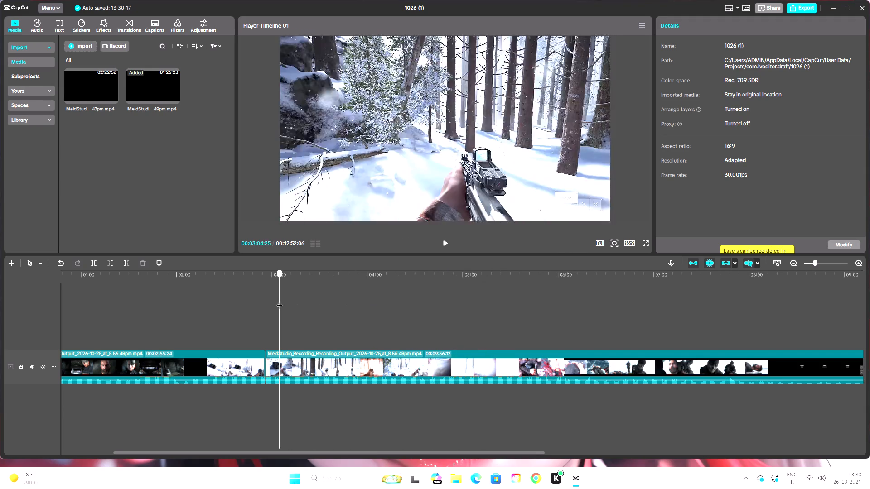
{"action": "left_click_drag", "start_coordinate": [280, 301], "coordinate": [289, 302]}
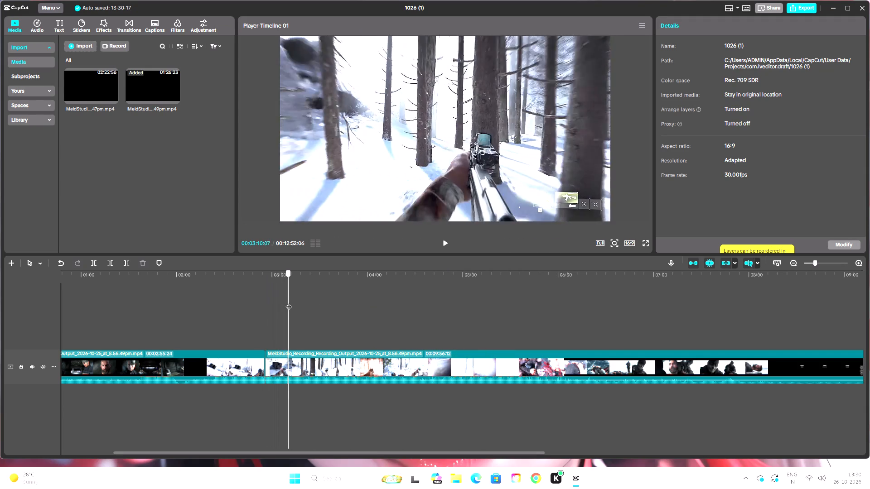
{"action": "left_click_drag", "start_coordinate": [289, 302], "coordinate": [334, 303]}
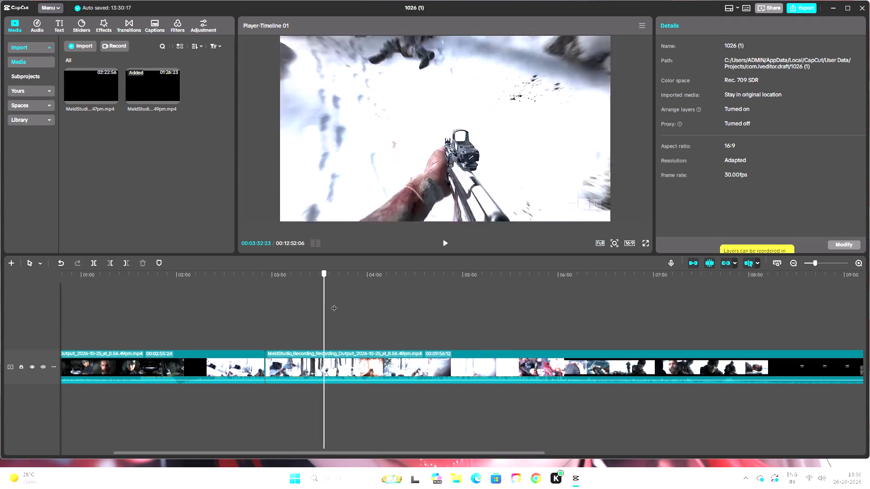
{"action": "left_click_drag", "start_coordinate": [334, 303], "coordinate": [285, 308]}
{"action": "left_click", "coordinate": [448, 244]}
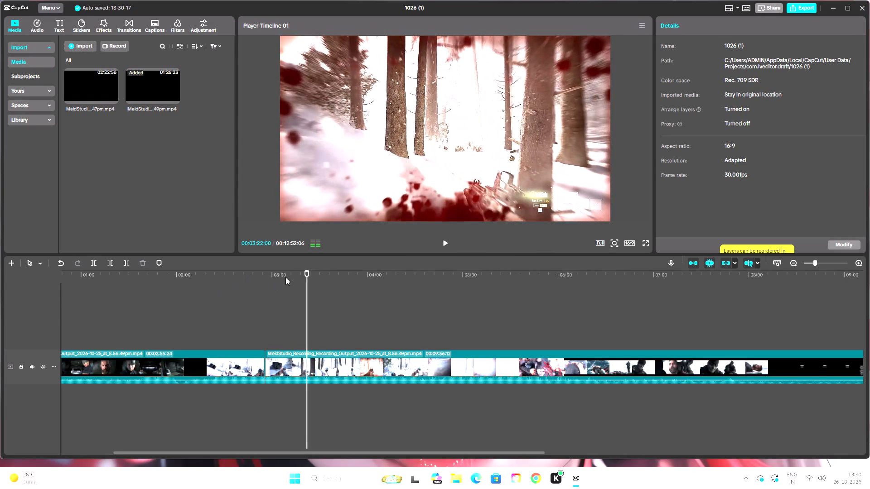
{"action": "left_click_drag", "start_coordinate": [307, 272], "coordinate": [375, 286]}
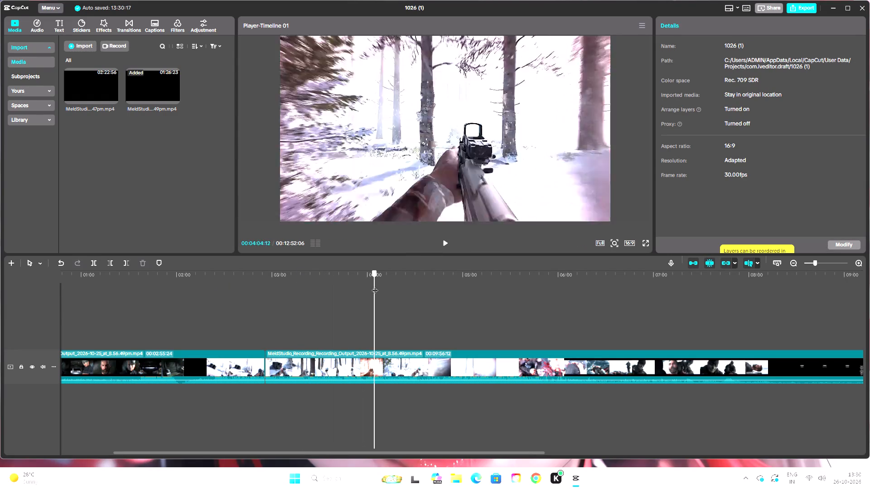
{"action": "left_click_drag", "start_coordinate": [375, 286], "coordinate": [442, 291]}
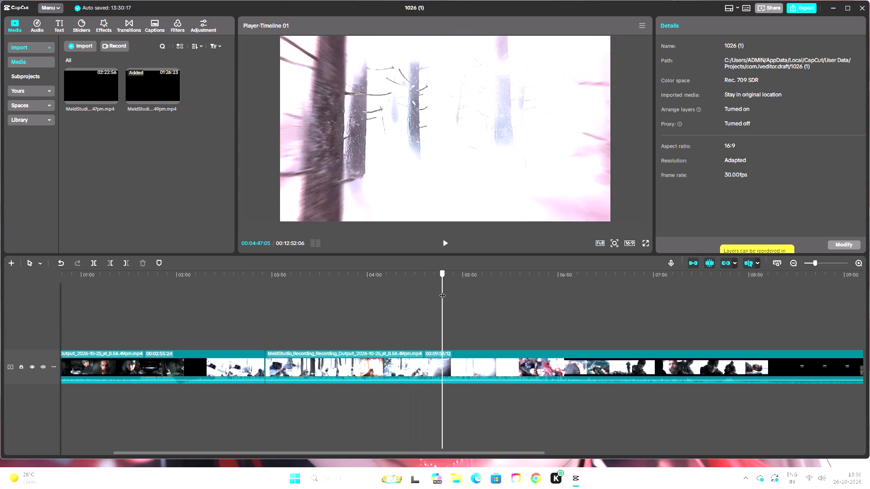
{"action": "left_click_drag", "start_coordinate": [442, 291], "coordinate": [509, 297]}
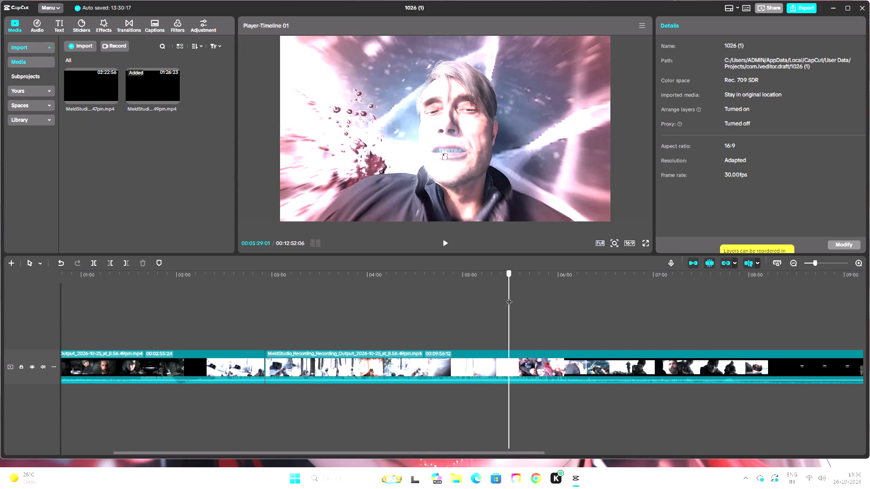
{"action": "left_click_drag", "start_coordinate": [509, 297], "coordinate": [565, 302]}
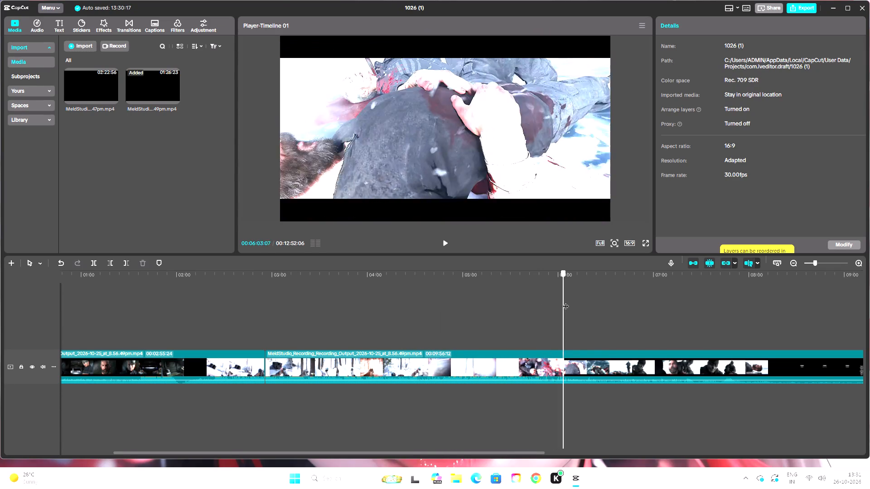
{"action": "left_click_drag", "start_coordinate": [565, 302], "coordinate": [641, 307]}
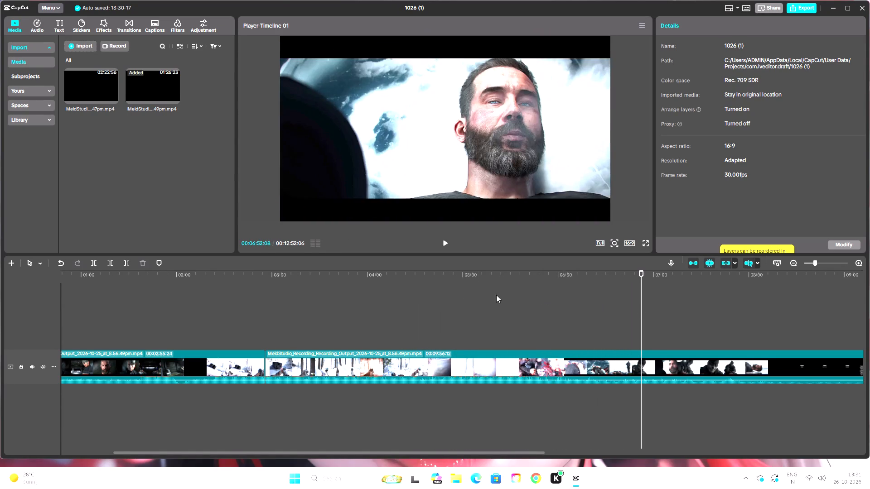
{"action": "left_click", "coordinate": [446, 241]}
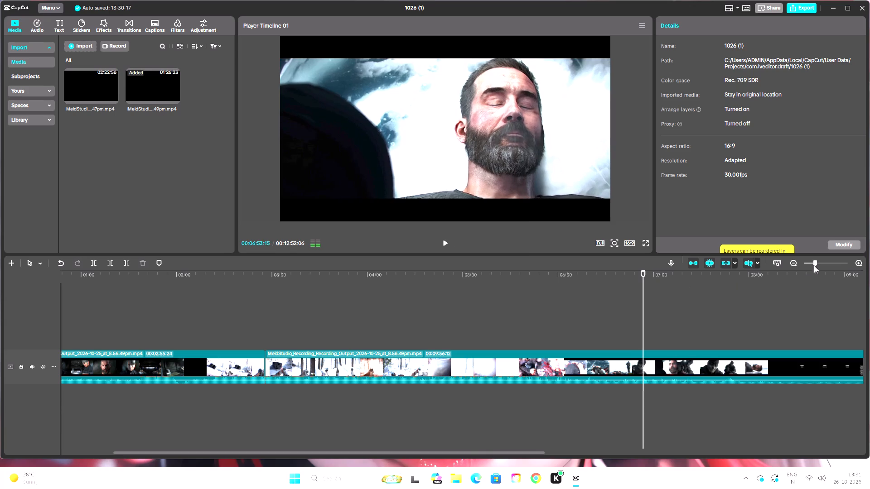
Split the recording at 08:05:20, where the picture goes black after the ice cutscene and before the credits.
{"action": "left_click", "coordinate": [796, 264]}
{"action": "left_click", "coordinate": [796, 264]}
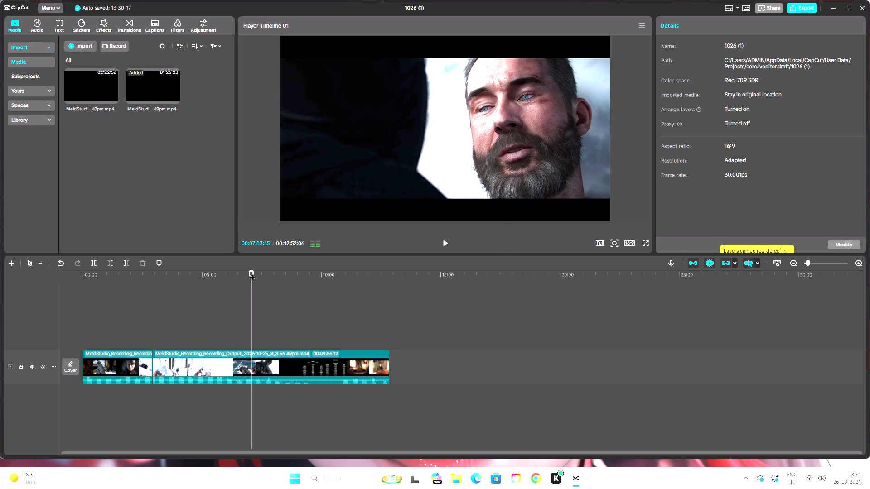
{"action": "left_click_drag", "start_coordinate": [252, 273], "coordinate": [269, 277]}
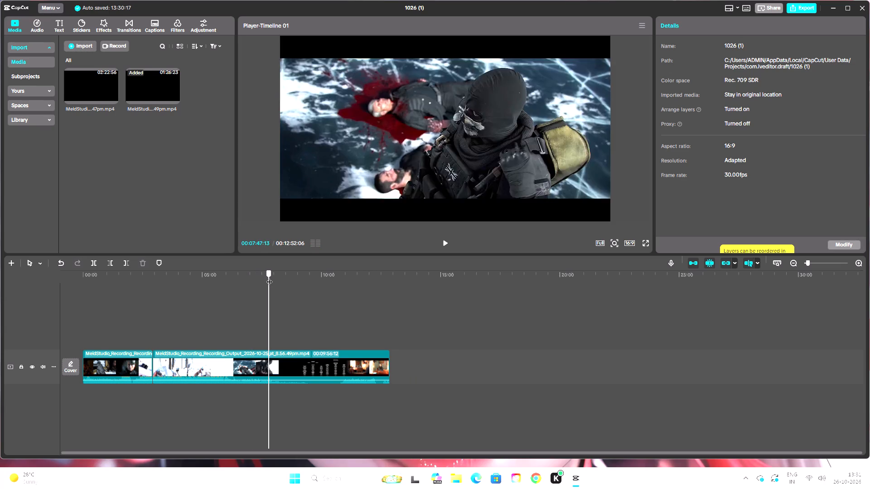
{"action": "left_click_drag", "start_coordinate": [269, 277], "coordinate": [276, 284]}
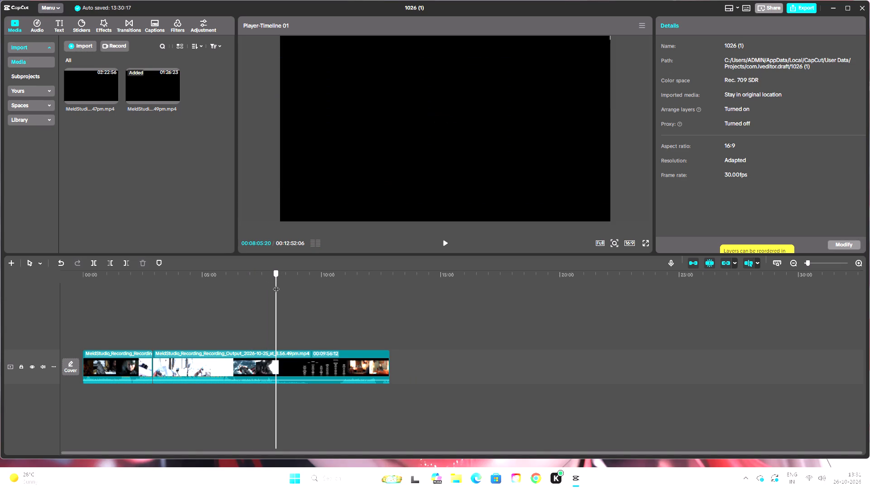
{"action": "left_click_drag", "start_coordinate": [276, 284], "coordinate": [276, 286]}
{"action": "left_click", "coordinate": [96, 264]}
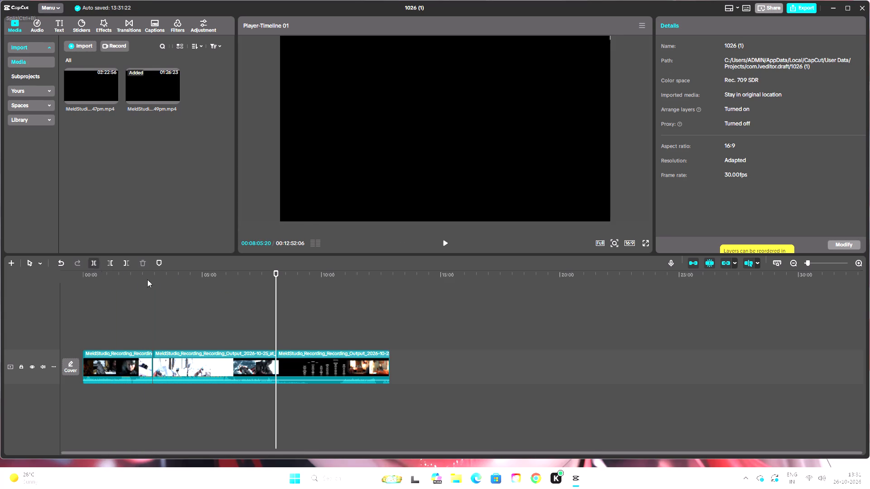
Play the footage around the split at 08:05:20 to check that the cutscene's ending is kept whole.
{"action": "left_click", "coordinate": [445, 244]}
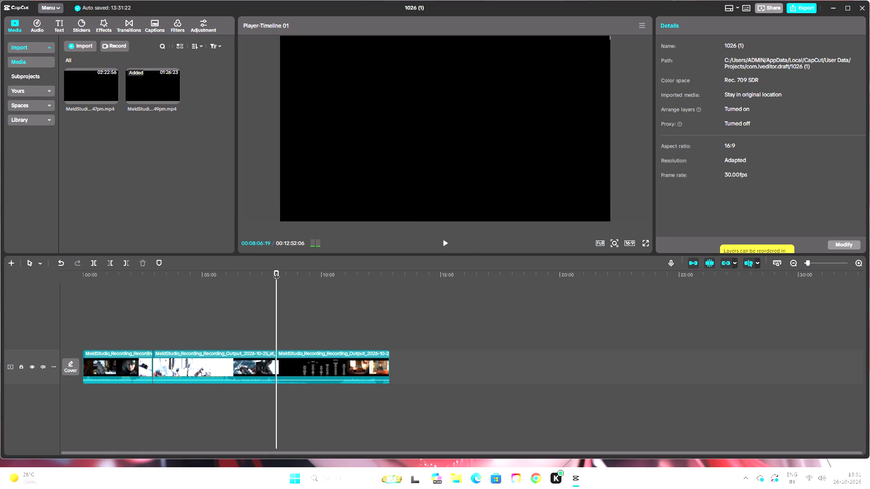
{"action": "left_click_drag", "start_coordinate": [276, 272], "coordinate": [271, 274]}
{"action": "left_click", "coordinate": [446, 244]}
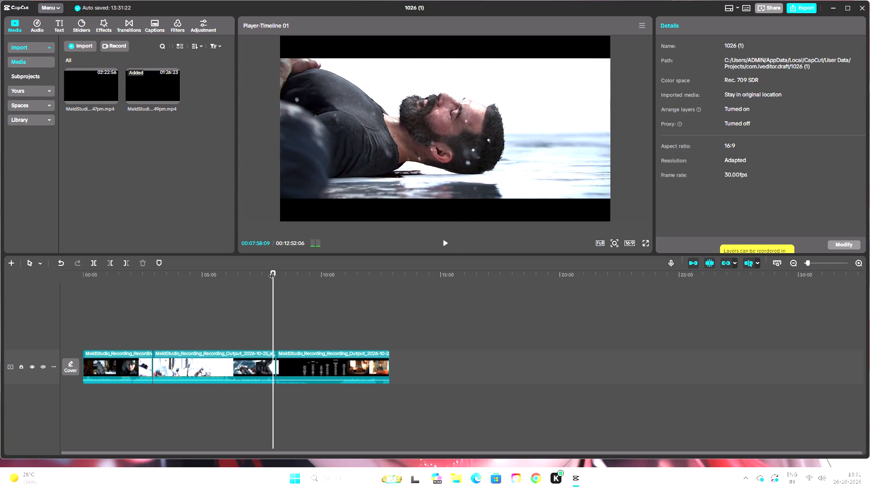
Split the recording at 10:48:28, on the black screen after the credits' special thanks to families.
{"action": "left_click_drag", "start_coordinate": [271, 271], "coordinate": [305, 286]}
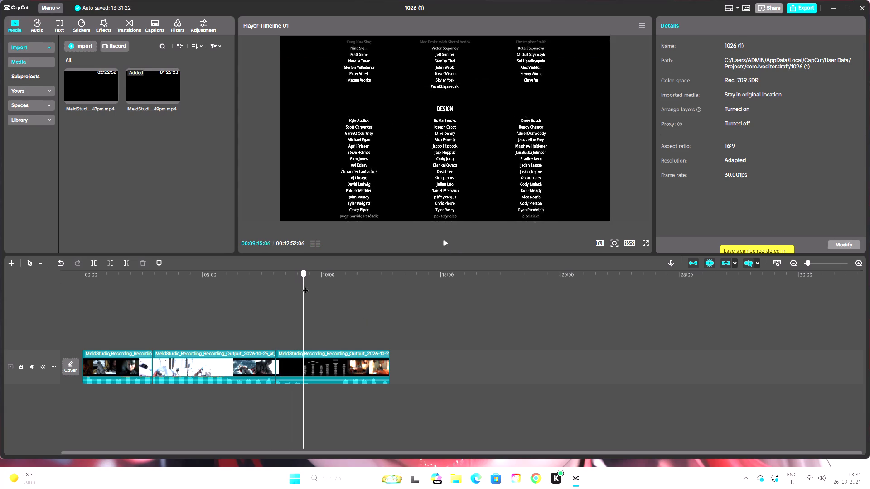
{"action": "left_click_drag", "start_coordinate": [305, 286], "coordinate": [342, 305]}
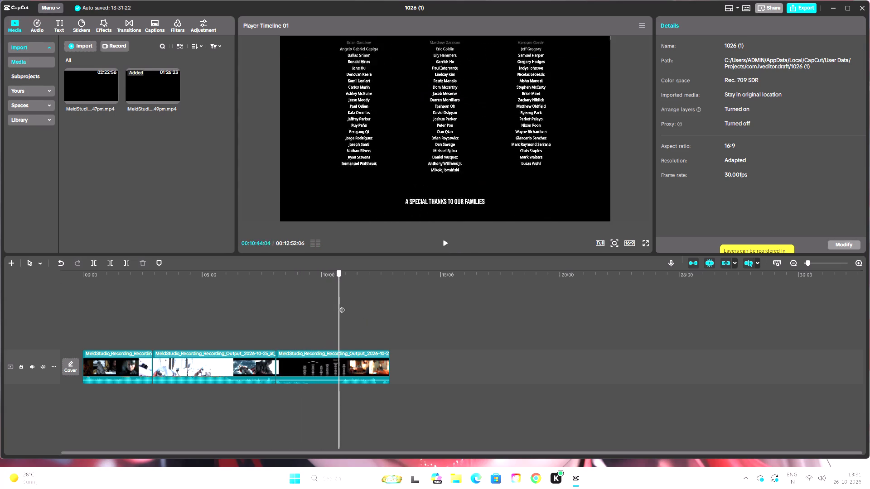
{"action": "left_click_drag", "start_coordinate": [342, 305], "coordinate": [339, 314]}
{"action": "left_click", "coordinate": [447, 245]}
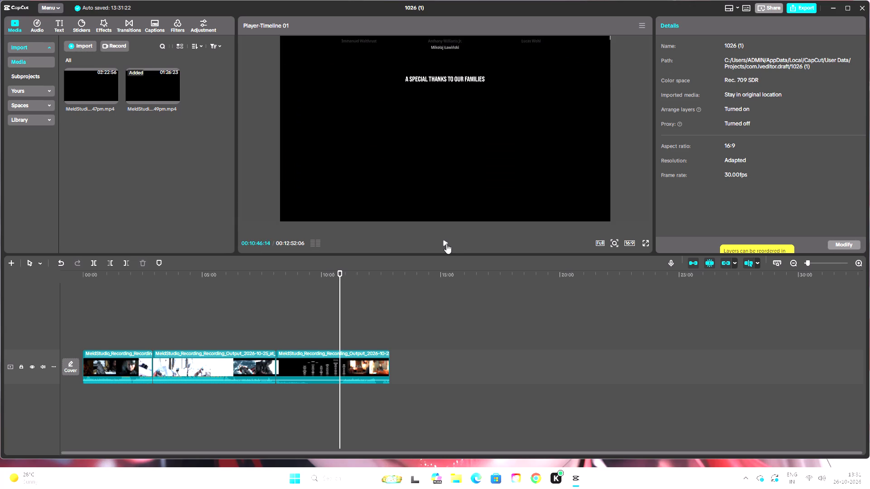
{"action": "left_click", "coordinate": [446, 244]}
{"action": "left_click", "coordinate": [446, 244]}
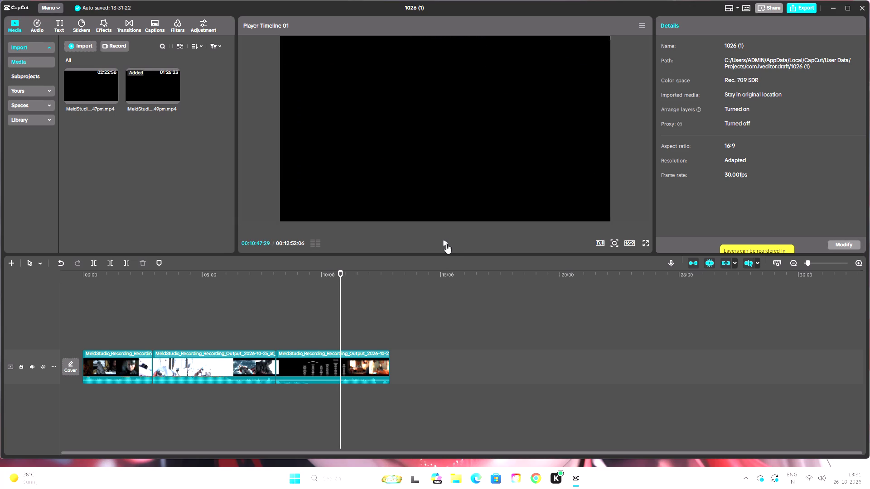
{"action": "left_click", "coordinate": [446, 244]}
{"action": "double_click", "coordinate": [446, 244]}
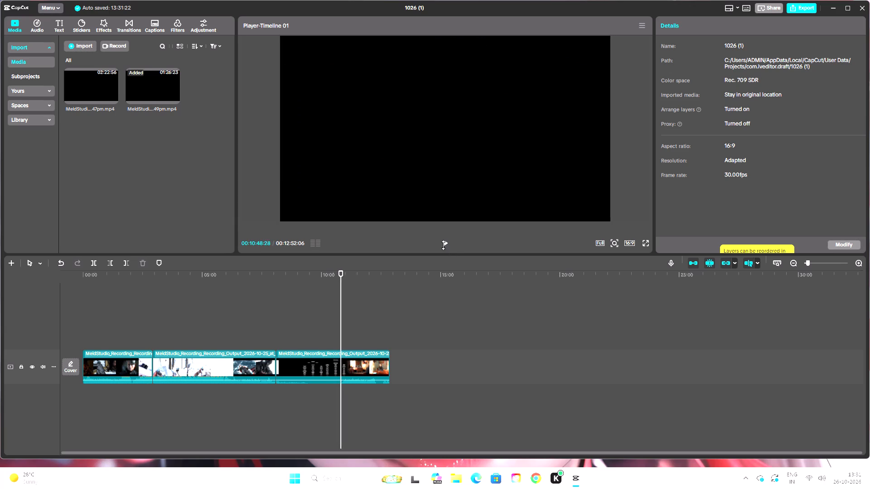
{"action": "left_click", "coordinate": [97, 261]}
Delete the credits segment between the splits at 08:05:20 and 10:48:28.
{"action": "left_click", "coordinate": [320, 367]}
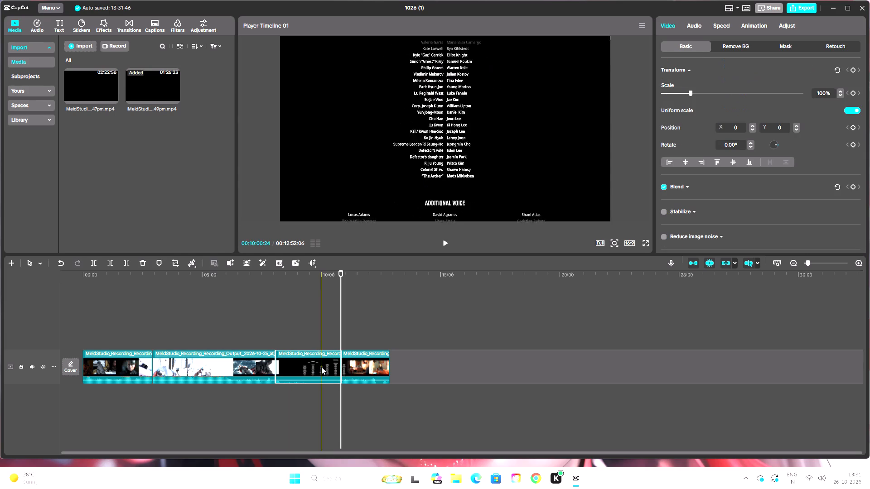
{"action": "key", "text": "BackSpace"}
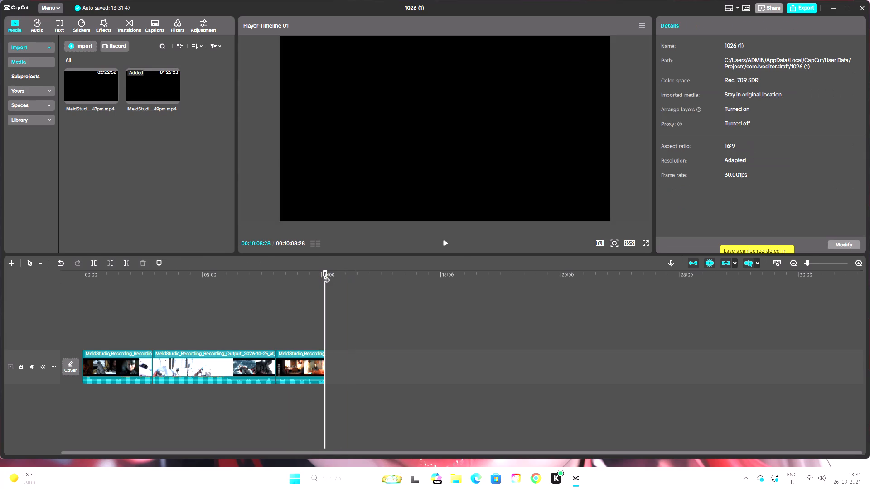
Play the post-credits scene from the join at 08:05:20 to review how it follows the cutscene.
{"action": "left_click_drag", "start_coordinate": [327, 275], "coordinate": [276, 302]}
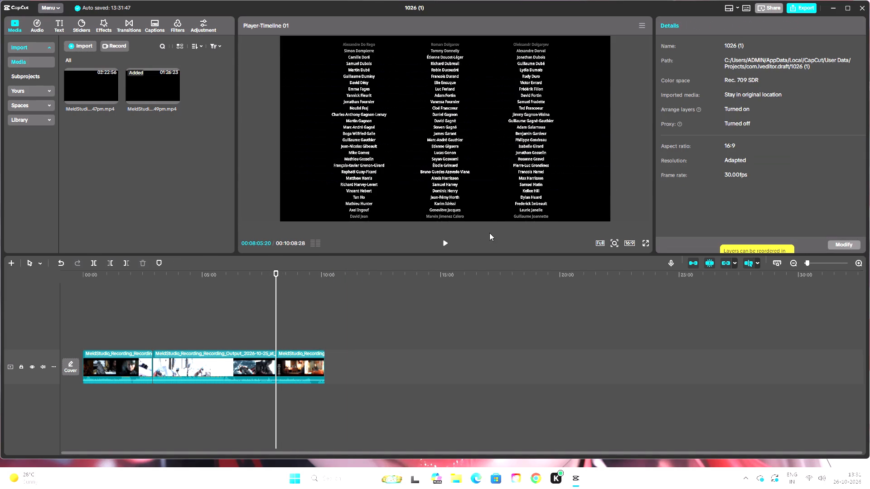
{"action": "left_click", "coordinate": [451, 242]}
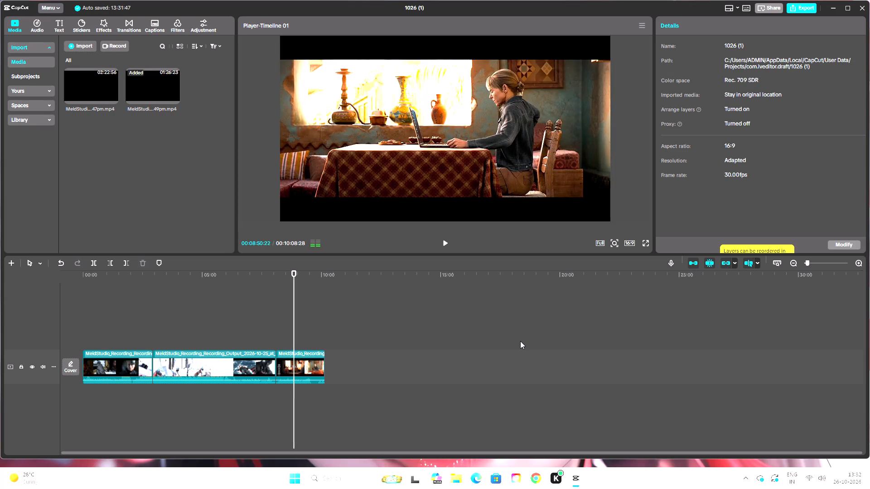
Find the end of the post-credits scene and trim off everything after 09:29:11.
{"action": "left_click_drag", "start_coordinate": [294, 270], "coordinate": [308, 281]}
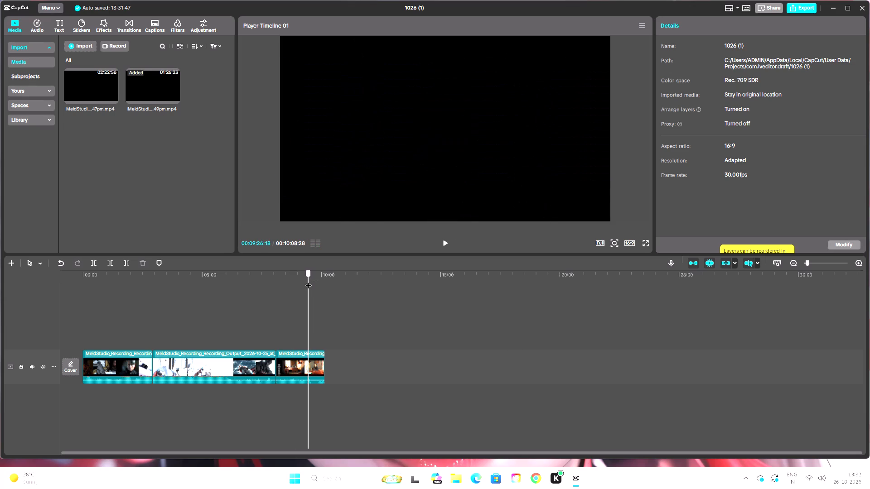
{"action": "left_click_drag", "start_coordinate": [308, 281], "coordinate": [303, 283]}
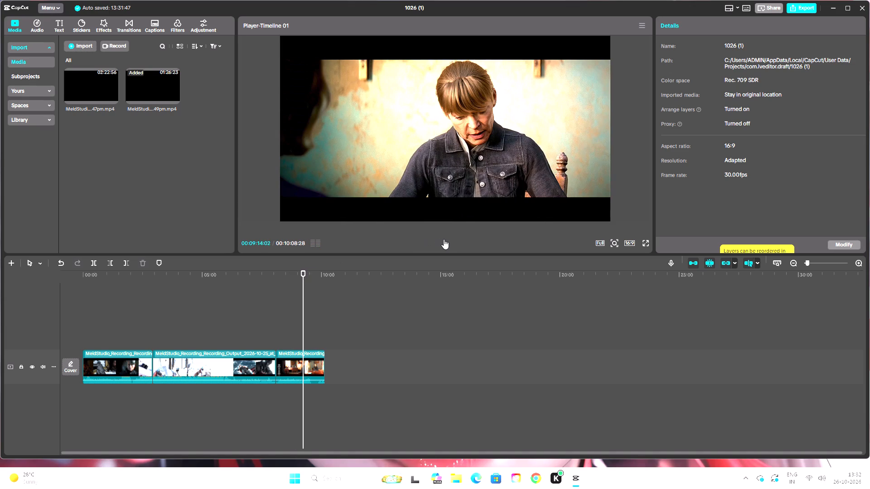
{"action": "left_click", "coordinate": [444, 239]}
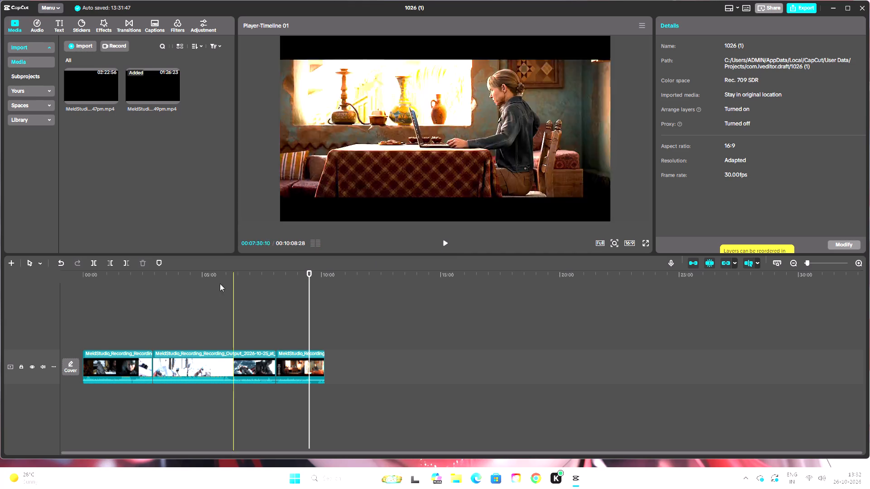
{"action": "left_click", "coordinate": [124, 263]}
Return to the start of the timeline and set the first clip's volume to 4.0 dB.
{"action": "left_click_drag", "start_coordinate": [304, 270], "coordinate": [271, 276]}
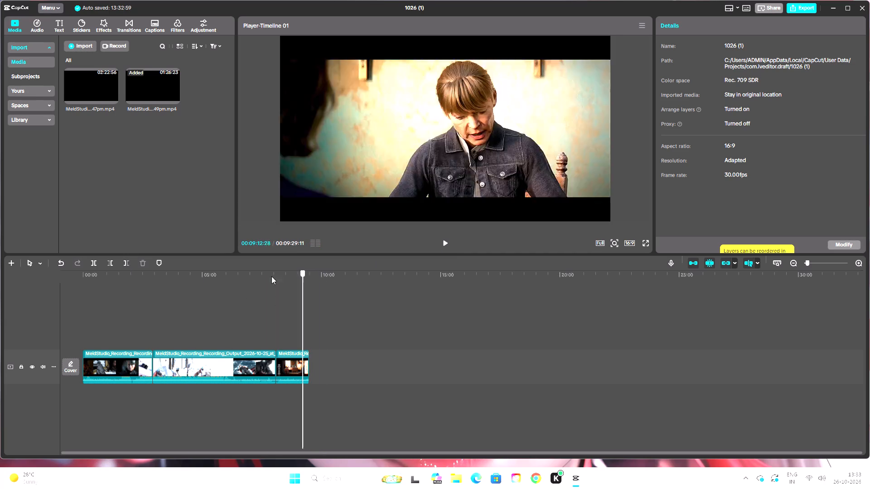
{"action": "left_click_drag", "start_coordinate": [271, 276], "coordinate": [50, 318]}
{"action": "left_click", "coordinate": [117, 365]}
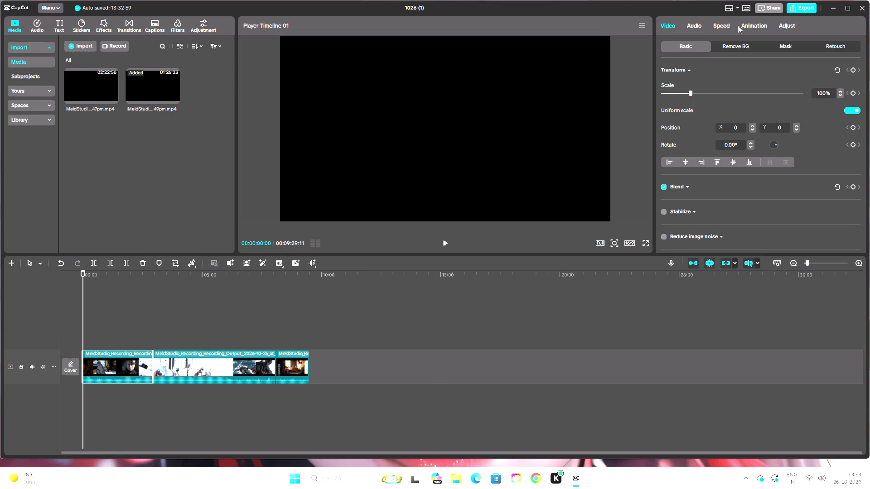
{"action": "left_click", "coordinate": [689, 25]}
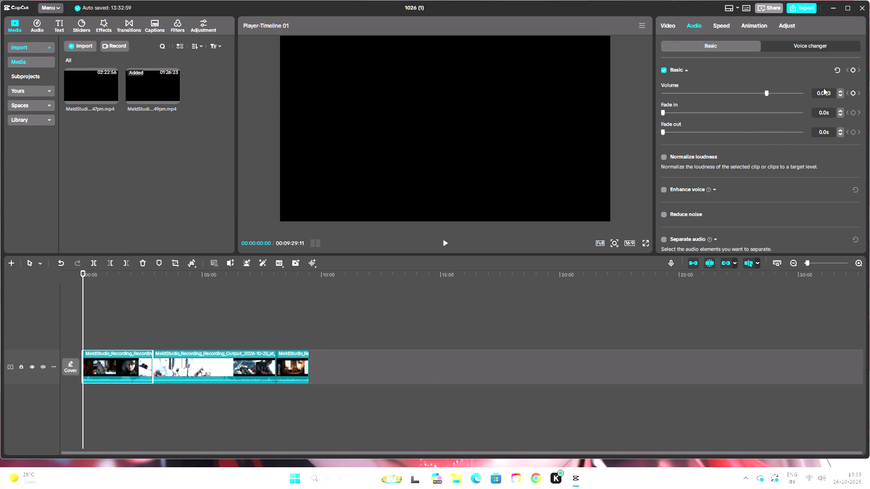
{"action": "left_click_drag", "start_coordinate": [765, 92], "coordinate": [772, 93]}
{"action": "left_click_drag", "start_coordinate": [772, 93], "coordinate": [774, 98]}
{"action": "triple_click", "coordinate": [841, 93]}
{"action": "triple_click", "coordinate": [841, 93]}
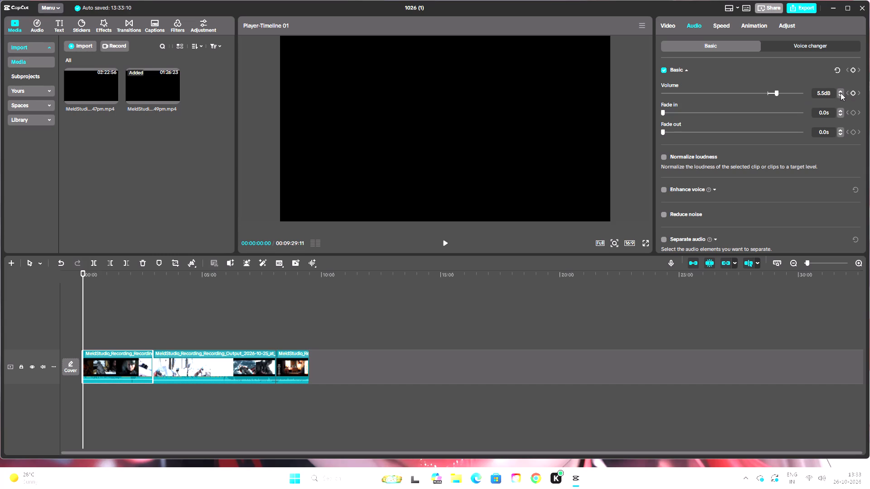
{"action": "triple_click", "coordinate": [841, 93]}
{"action": "triple_click", "coordinate": [841, 93]}
{"action": "left_click", "coordinate": [841, 93]}
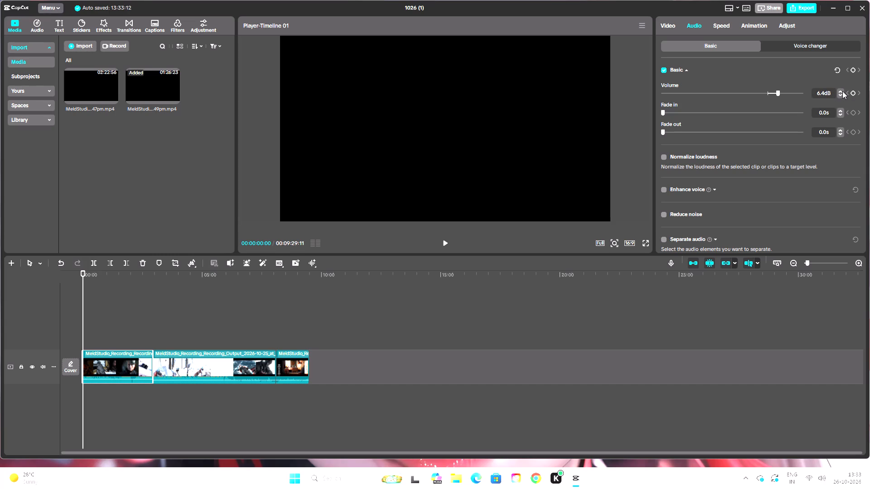
{"action": "left_click", "coordinate": [842, 91]}
{"action": "triple_click", "coordinate": [842, 90]}
{"action": "triple_click", "coordinate": [840, 94]}
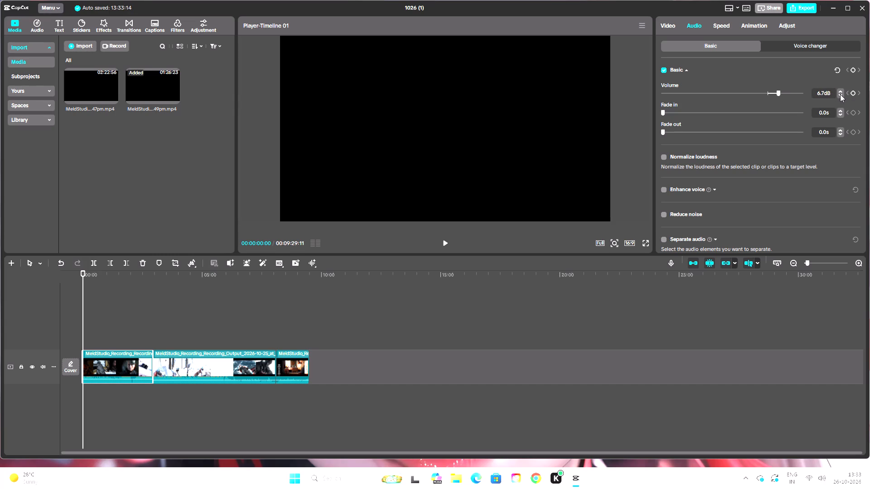
{"action": "triple_click", "coordinate": [840, 94]}
{"action": "triple_click", "coordinate": [840, 94]}
{"action": "triple_click", "coordinate": [840, 94]}
{"action": "triple_click", "coordinate": [840, 94]}
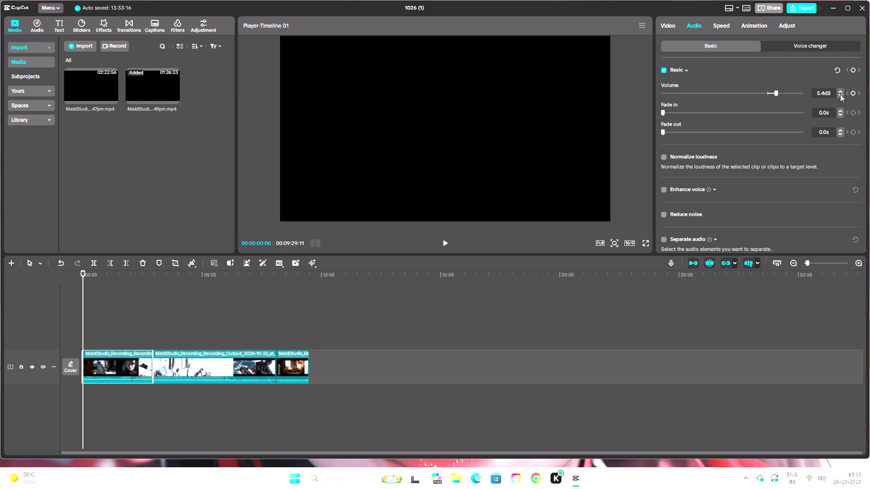
{"action": "triple_click", "coordinate": [840, 94]}
{"action": "triple_click", "coordinate": [840, 94]}
{"action": "triple_click", "coordinate": [840, 94]}
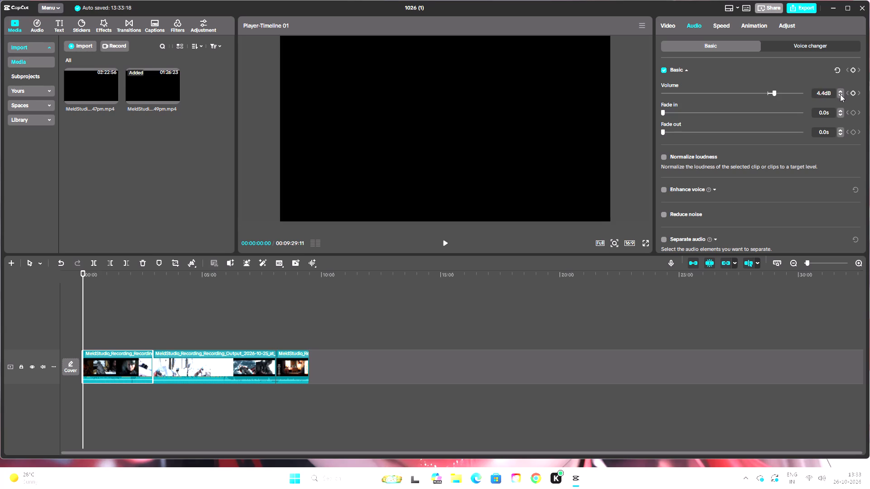
{"action": "triple_click", "coordinate": [840, 94]}
{"action": "left_click", "coordinate": [840, 94]}
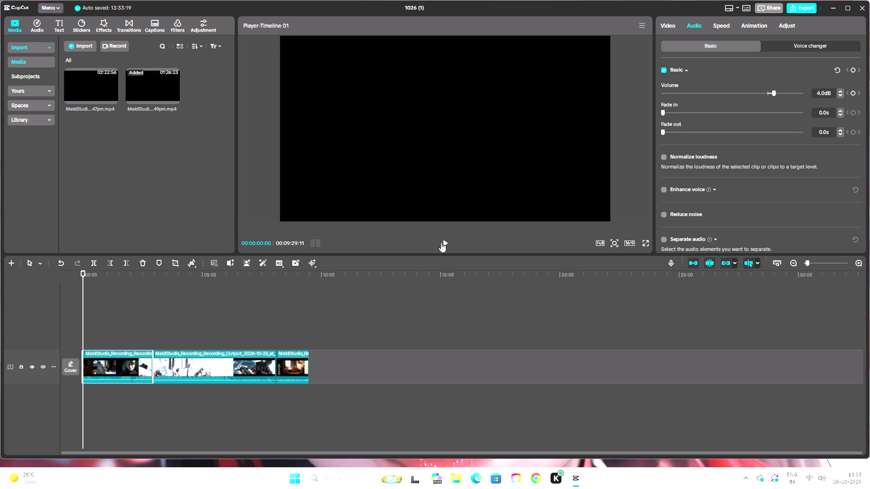
Play short stretches of the first clip at its start, near 00:45 and near 02:11 to judge the raised volume.
{"action": "left_click", "coordinate": [444, 241]}
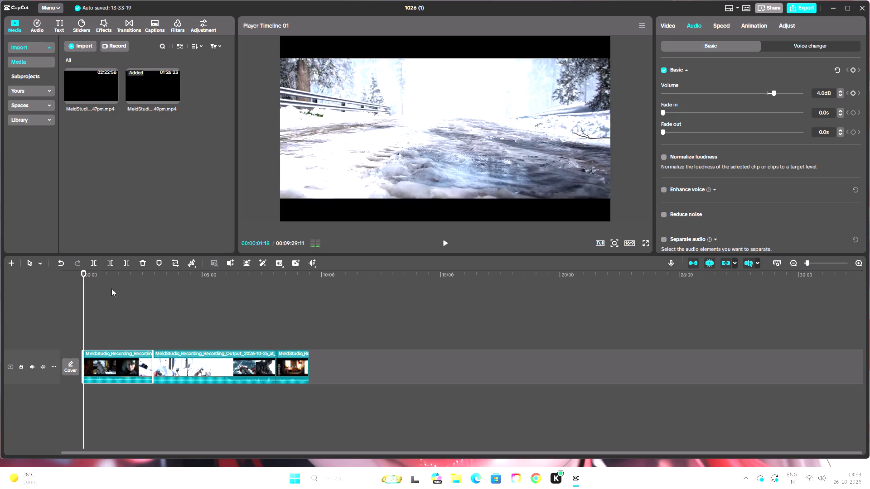
{"action": "left_click_drag", "start_coordinate": [83, 275], "coordinate": [101, 284]}
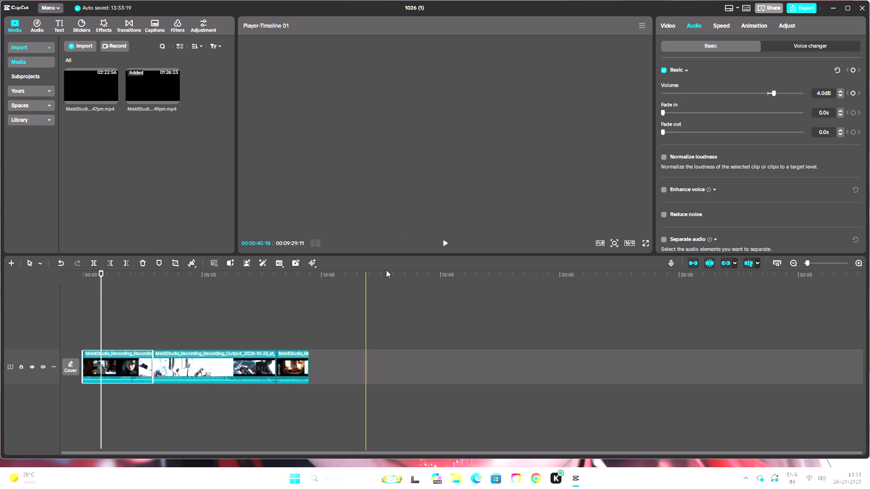
{"action": "left_click", "coordinate": [445, 240]}
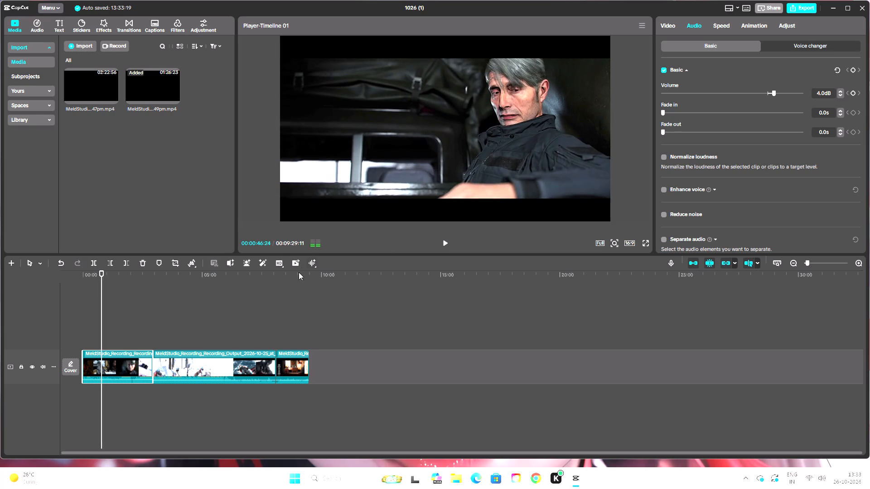
{"action": "left_click_drag", "start_coordinate": [107, 279], "coordinate": [135, 293]}
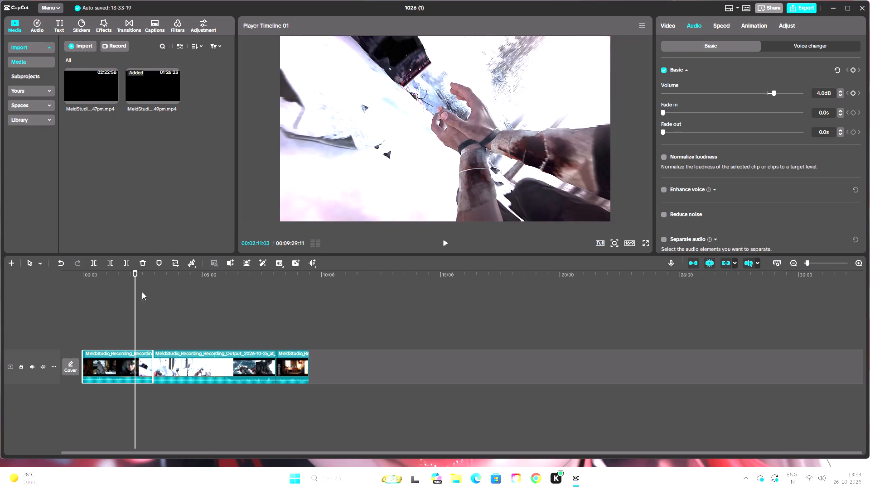
{"action": "left_click", "coordinate": [446, 241]}
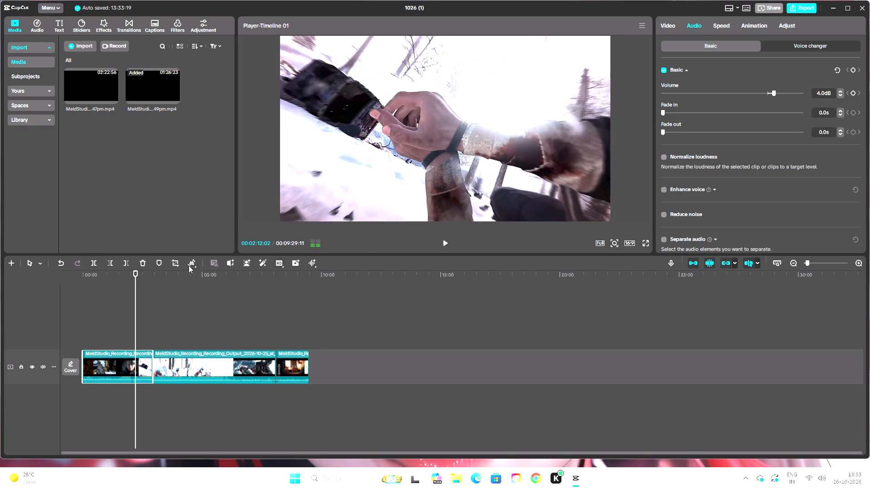
{"action": "left_click_drag", "start_coordinate": [137, 274], "coordinate": [174, 286]}
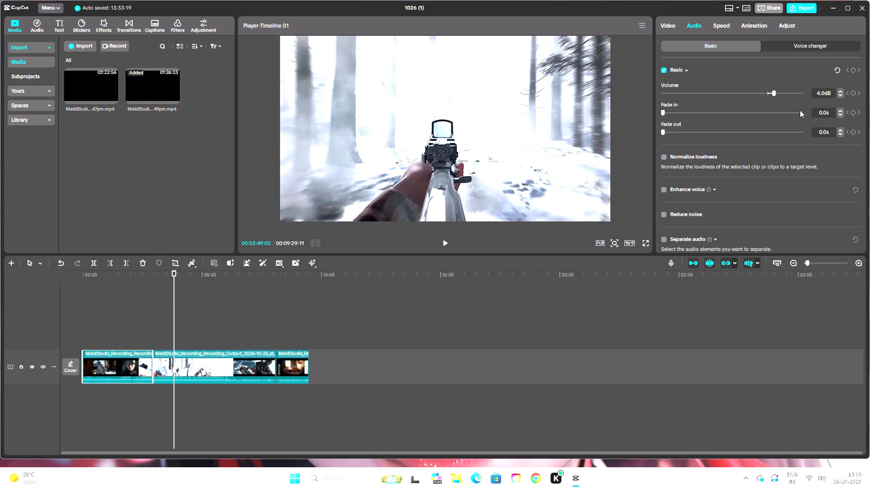
Set the second clip's volume to 4.0 dB.
{"action": "left_click", "coordinate": [213, 361]}
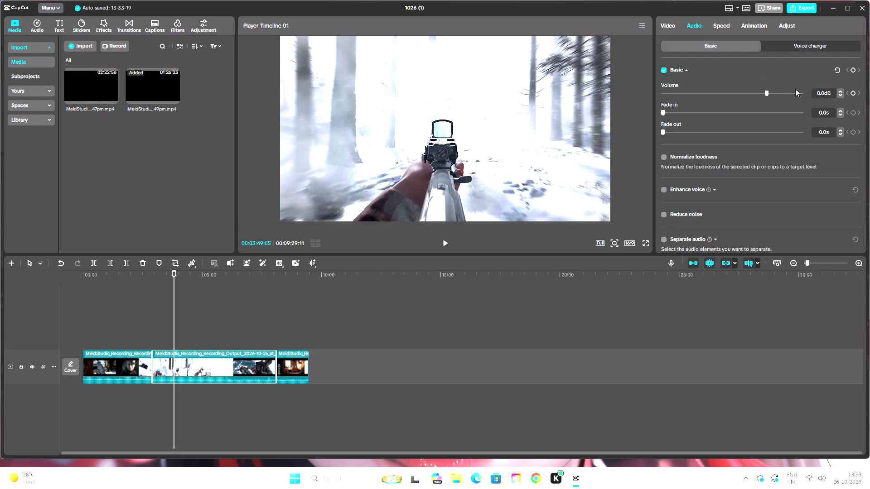
{"action": "left_click_drag", "start_coordinate": [767, 91], "coordinate": [771, 92]}
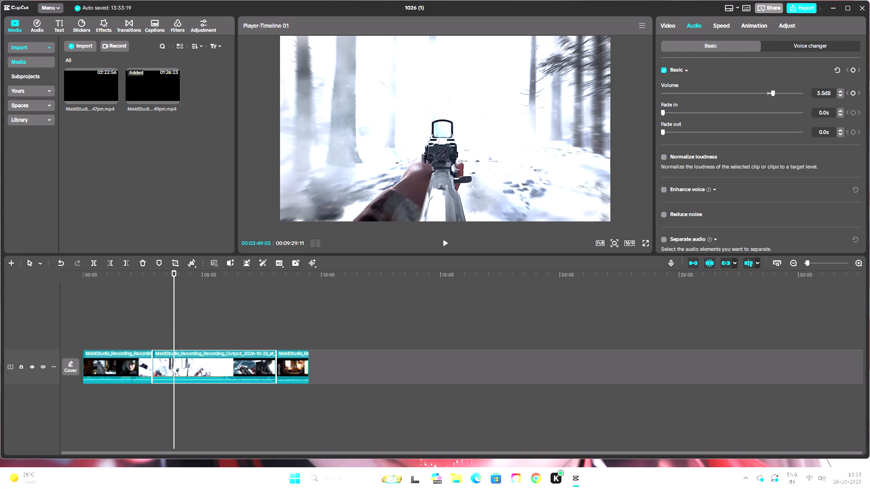
{"action": "triple_click", "coordinate": [840, 90]}
{"action": "double_click", "coordinate": [840, 90]}
Set the third clip's volume to 4.0 dB.
{"action": "left_click", "coordinate": [295, 367]}
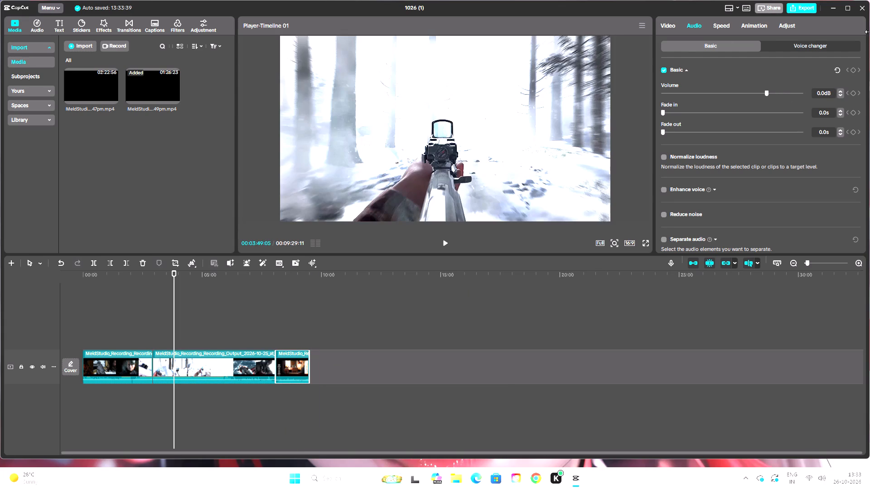
{"action": "left_click_drag", "start_coordinate": [766, 94], "coordinate": [771, 94]}
{"action": "triple_click", "coordinate": [841, 91]}
{"action": "left_click", "coordinate": [841, 91]}
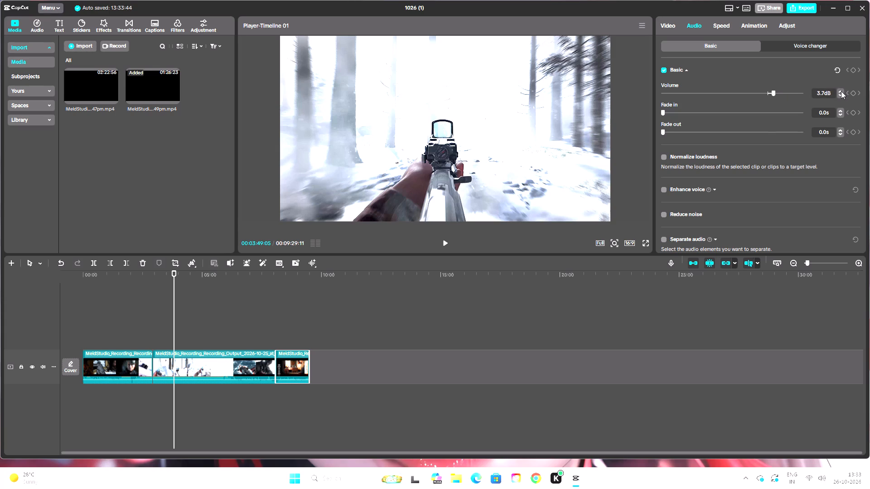
{"action": "left_click", "coordinate": [841, 91]}
{"action": "double_click", "coordinate": [841, 91]}
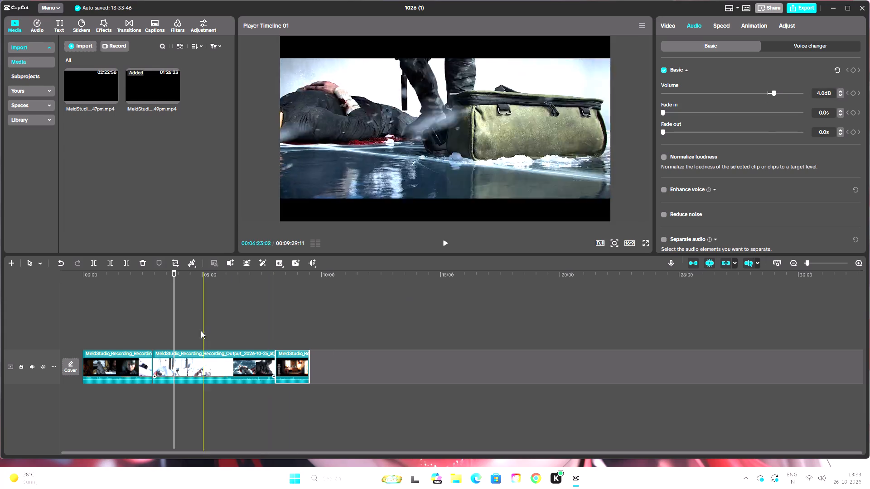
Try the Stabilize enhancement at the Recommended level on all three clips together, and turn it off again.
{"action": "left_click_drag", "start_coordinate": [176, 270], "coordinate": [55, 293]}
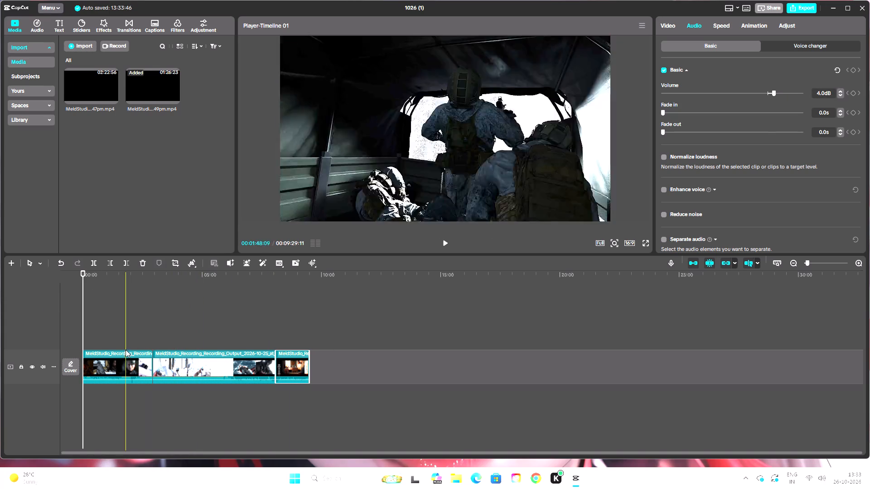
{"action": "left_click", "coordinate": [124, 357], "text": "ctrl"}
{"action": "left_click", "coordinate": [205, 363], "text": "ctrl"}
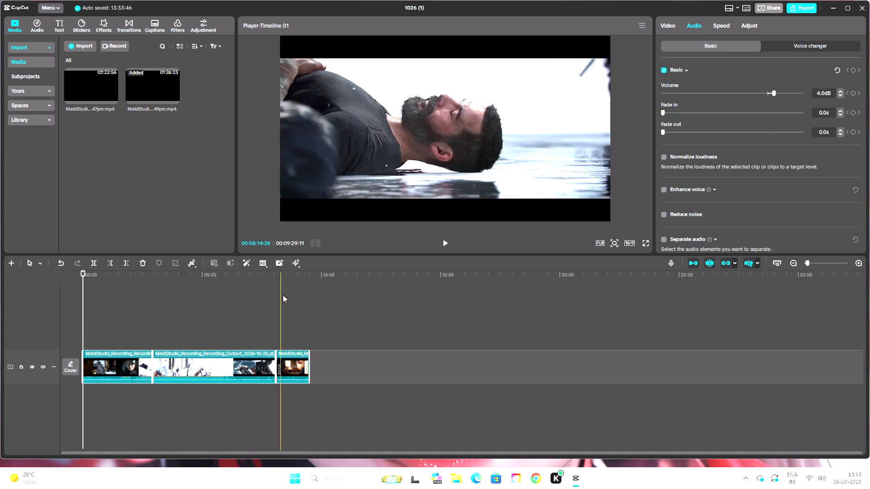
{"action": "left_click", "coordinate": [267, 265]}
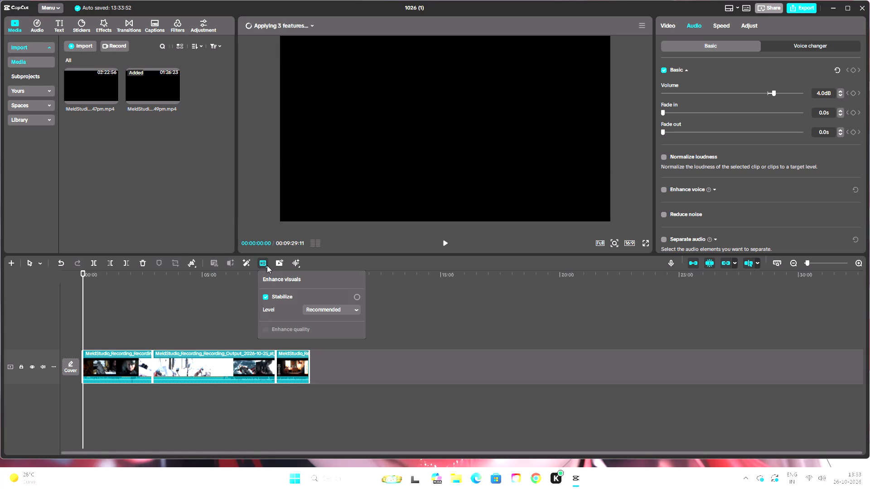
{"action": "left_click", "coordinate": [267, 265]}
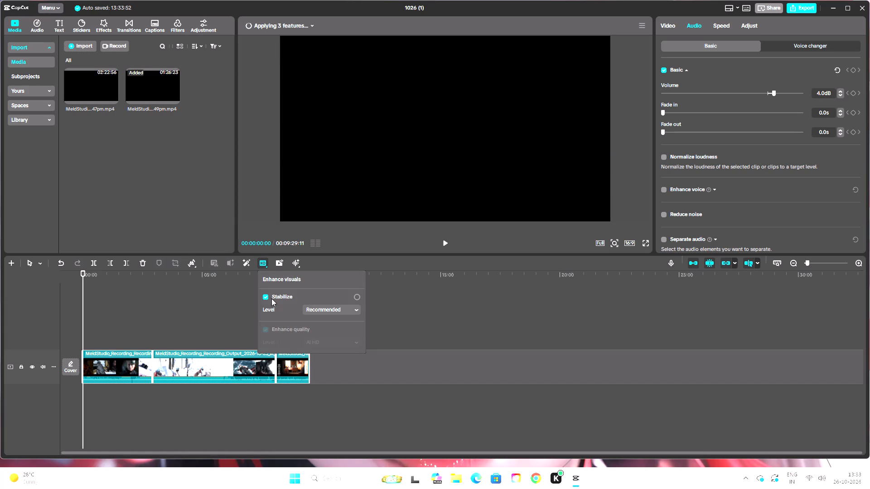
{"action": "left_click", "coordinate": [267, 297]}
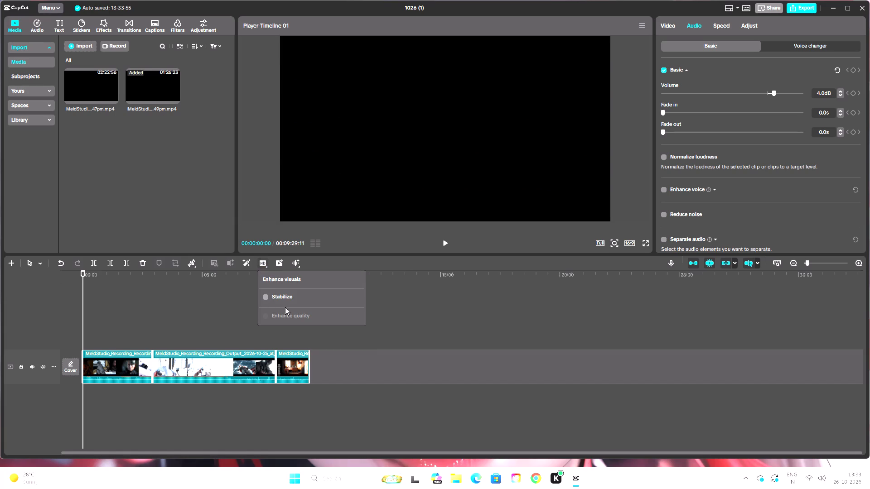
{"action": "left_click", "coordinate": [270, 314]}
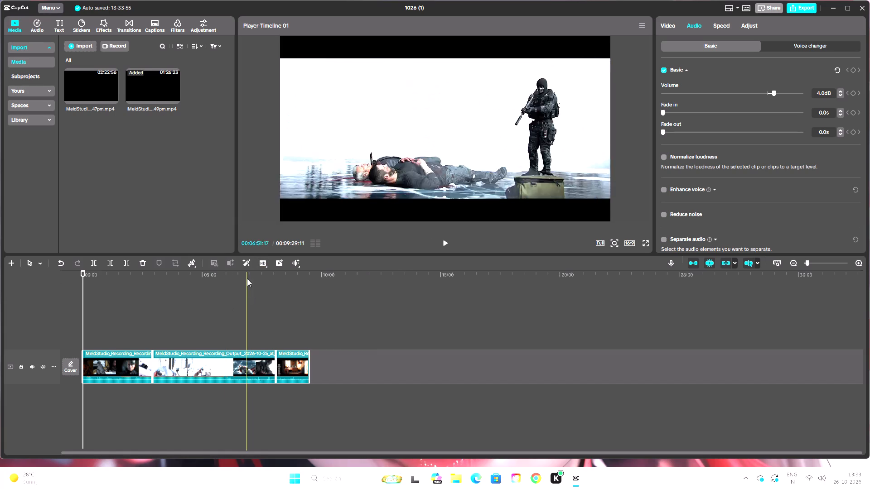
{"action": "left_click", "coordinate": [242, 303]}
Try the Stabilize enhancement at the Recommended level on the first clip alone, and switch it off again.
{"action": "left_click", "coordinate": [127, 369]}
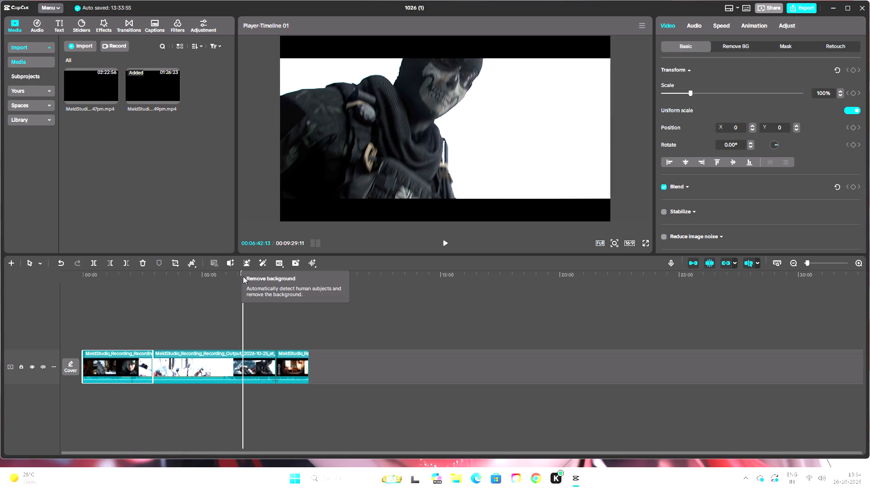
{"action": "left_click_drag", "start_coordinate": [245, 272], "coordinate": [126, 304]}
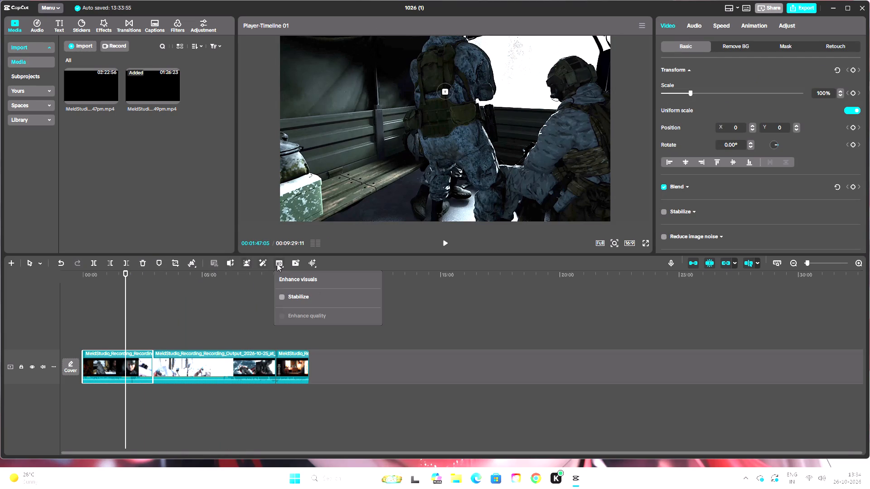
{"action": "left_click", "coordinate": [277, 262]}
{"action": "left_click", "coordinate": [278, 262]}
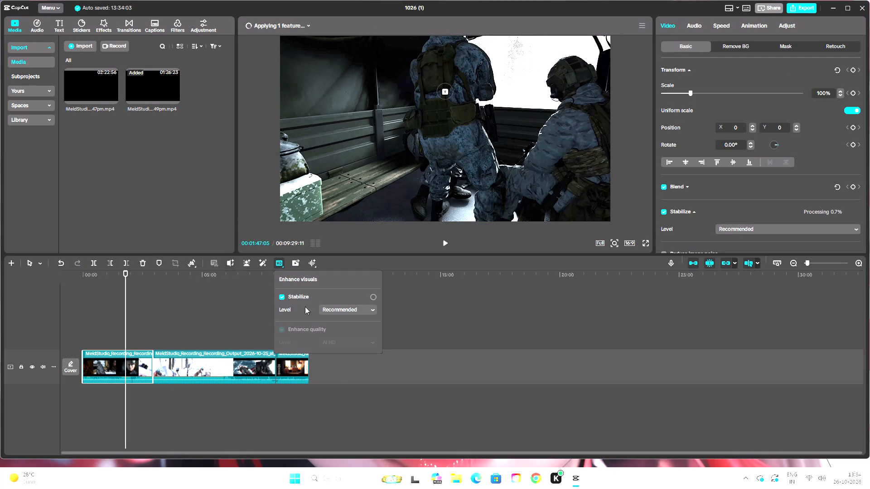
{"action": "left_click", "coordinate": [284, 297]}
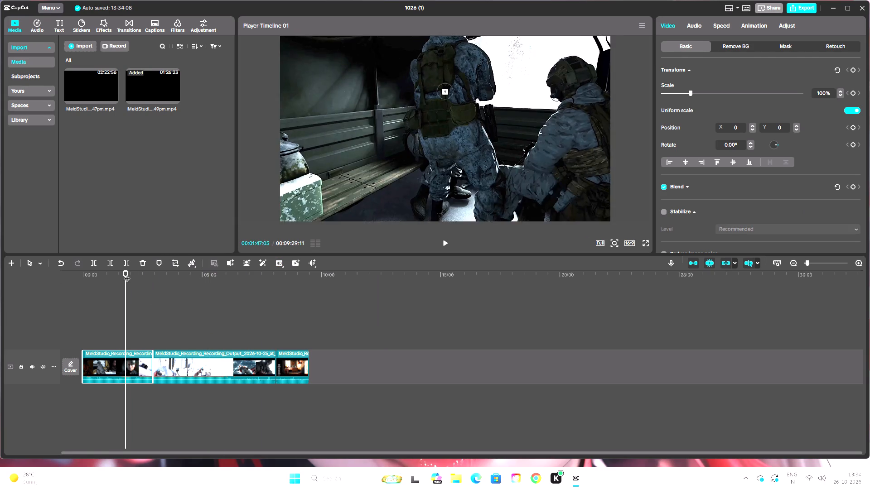
Return to the start of the timeline, search the filter library for hd and look through the matching filters for a suitable look.
{"action": "left_click_drag", "start_coordinate": [127, 274], "coordinate": [63, 292]}
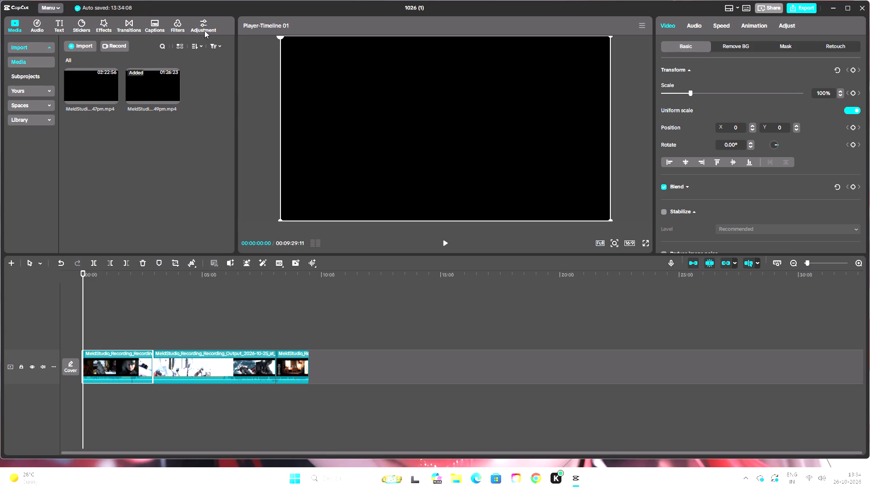
{"action": "left_click", "coordinate": [183, 24]}
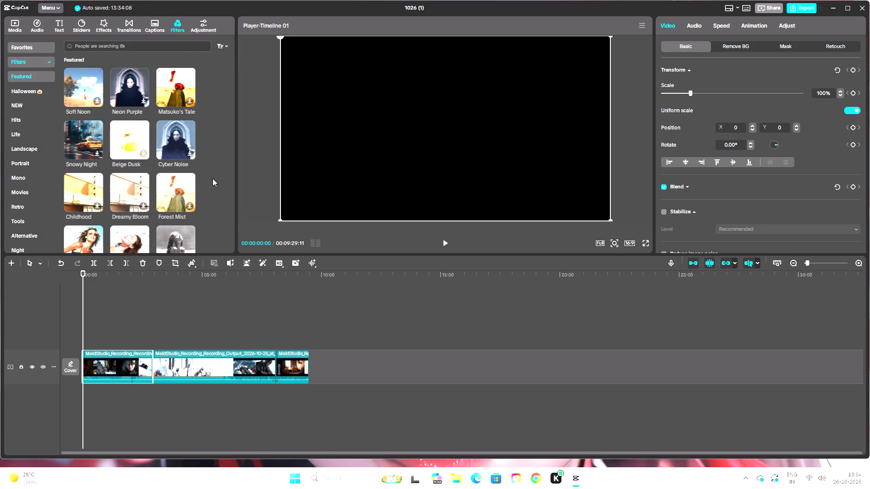
{"action": "left_click", "coordinate": [116, 44]}
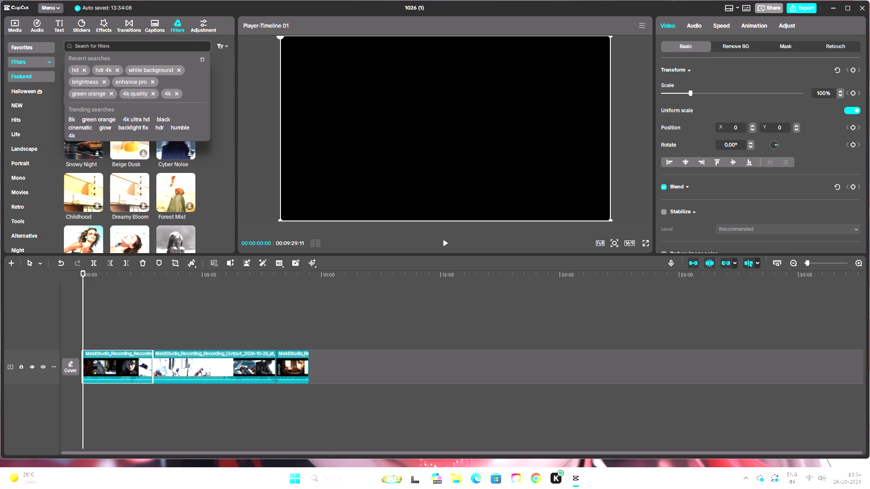
{"action": "left_click", "coordinate": [76, 69]}
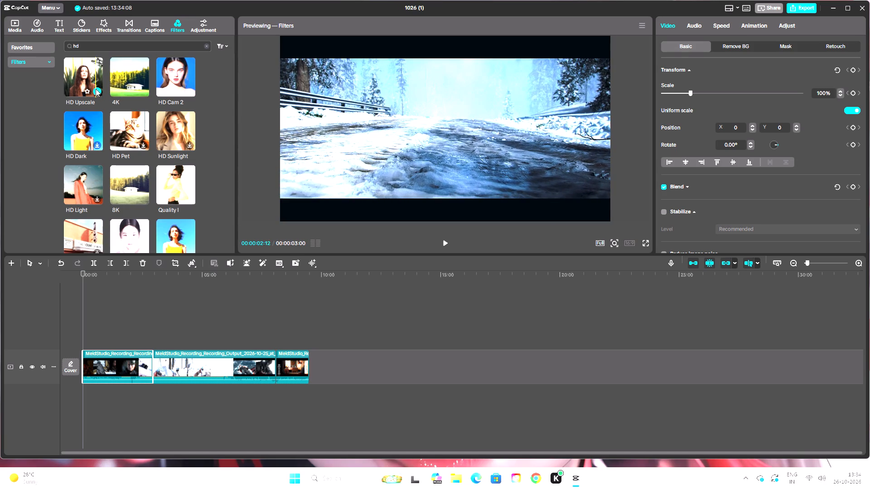
{"action": "scroll", "coordinate": [124, 155], "scroll_direction": "down", "scroll_amount": 2}
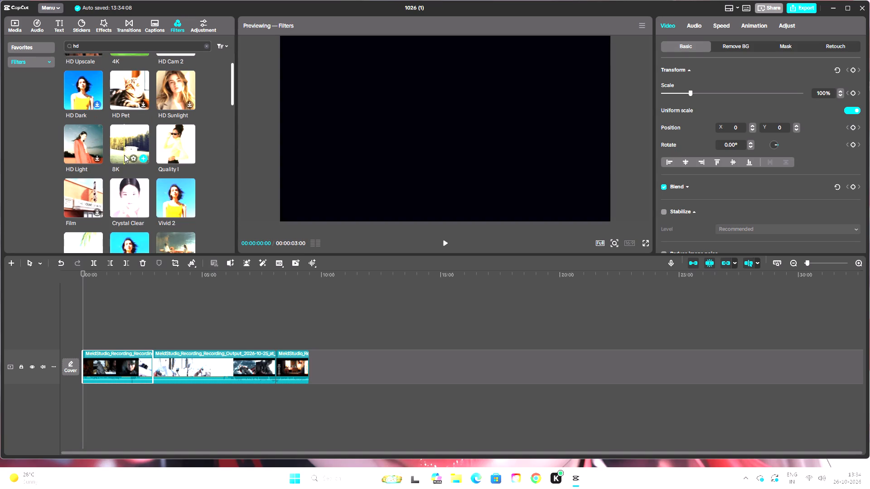
{"action": "scroll", "coordinate": [125, 155], "scroll_direction": "down", "scroll_amount": 4}
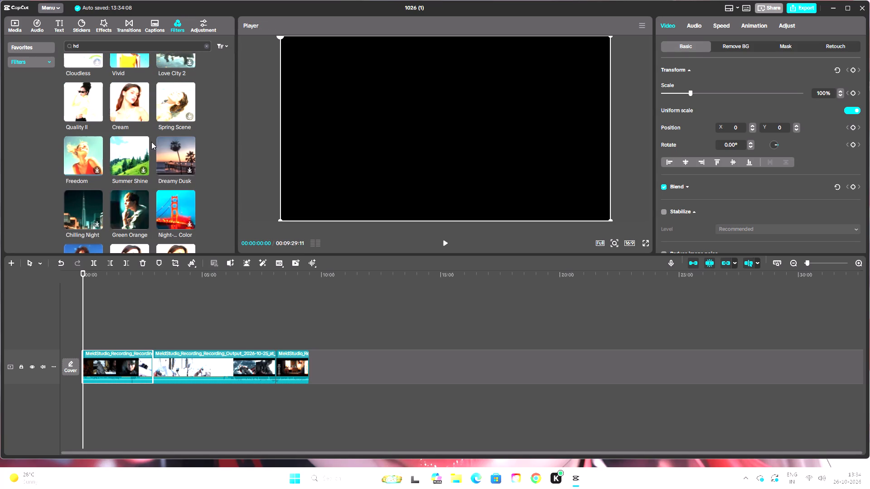
{"action": "scroll", "coordinate": [138, 163], "scroll_direction": "down", "scroll_amount": 3}
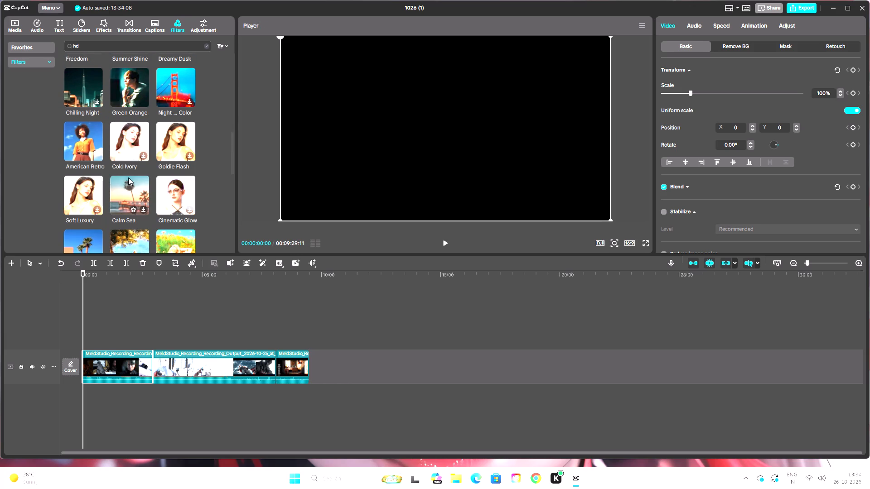
{"action": "scroll", "coordinate": [152, 173], "scroll_direction": "down", "scroll_amount": 2}
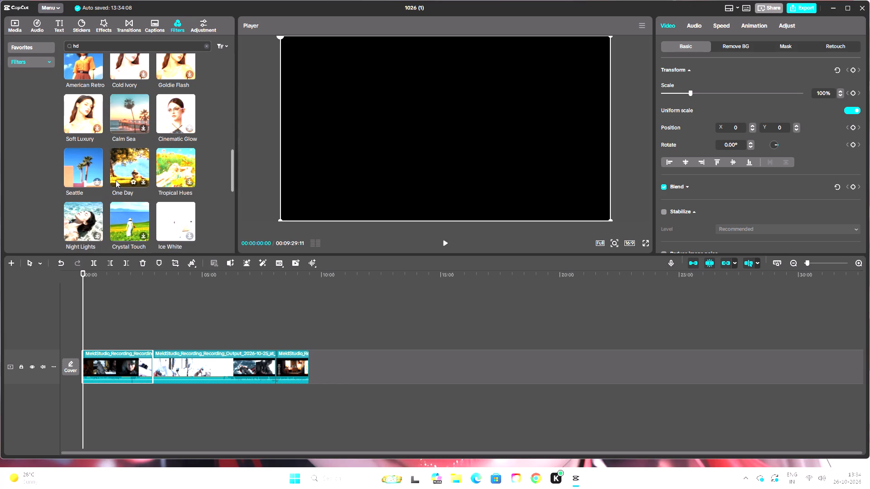
{"action": "scroll", "coordinate": [117, 181], "scroll_direction": "down", "scroll_amount": 4}
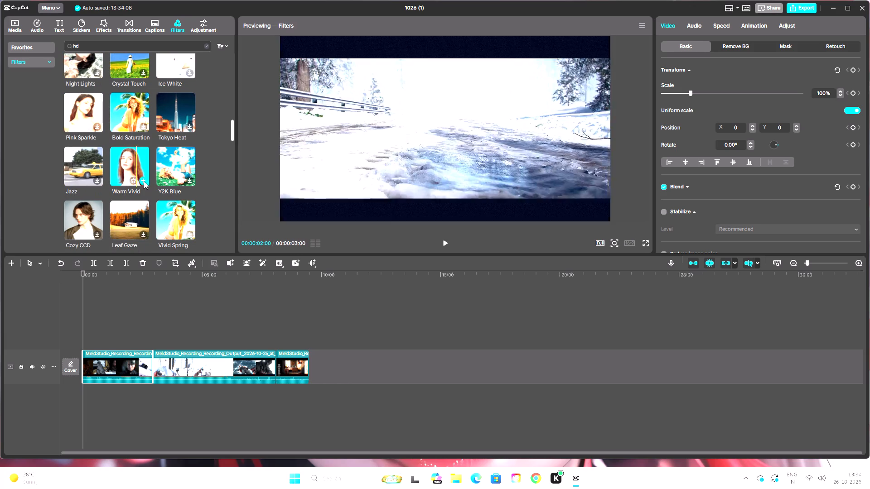
{"action": "scroll", "coordinate": [114, 206], "scroll_direction": "down", "scroll_amount": 3}
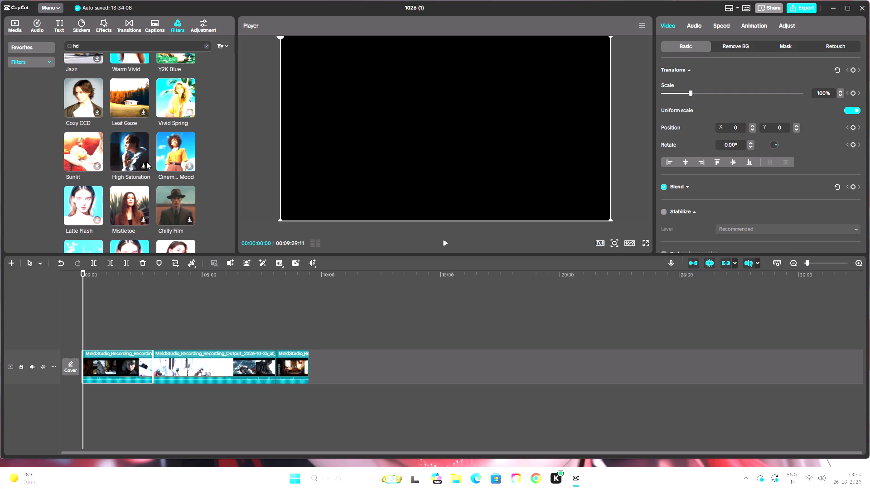
{"action": "scroll", "coordinate": [146, 162], "scroll_direction": "down", "scroll_amount": 3}
{"action": "scroll", "coordinate": [119, 200], "scroll_direction": "down", "scroll_amount": 2}
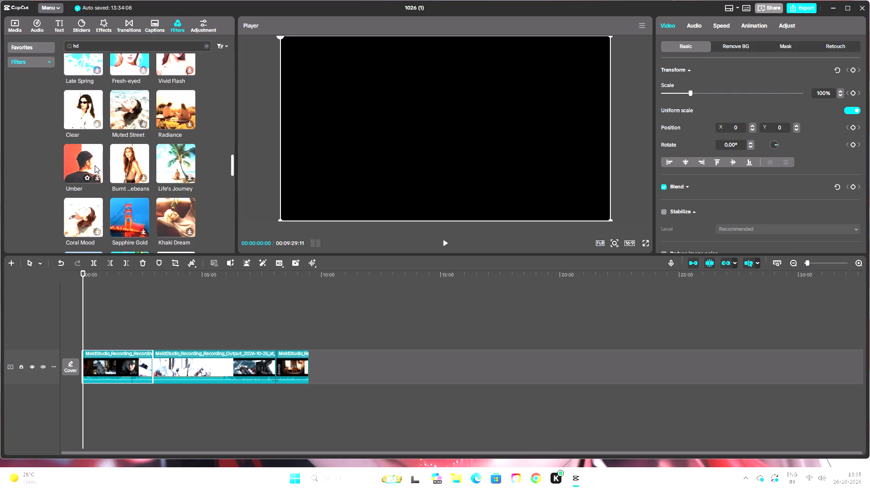
{"action": "scroll", "coordinate": [127, 168], "scroll_direction": "down", "scroll_amount": 5}
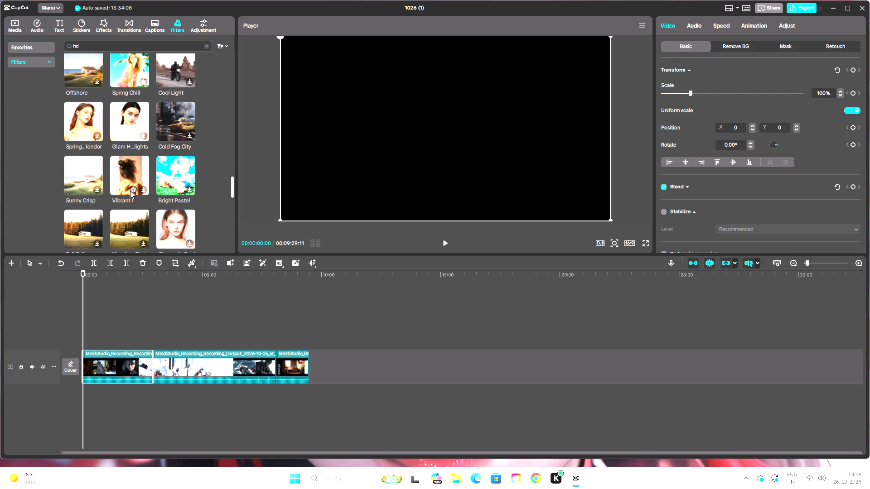
{"action": "scroll", "coordinate": [131, 169], "scroll_direction": "down", "scroll_amount": 3}
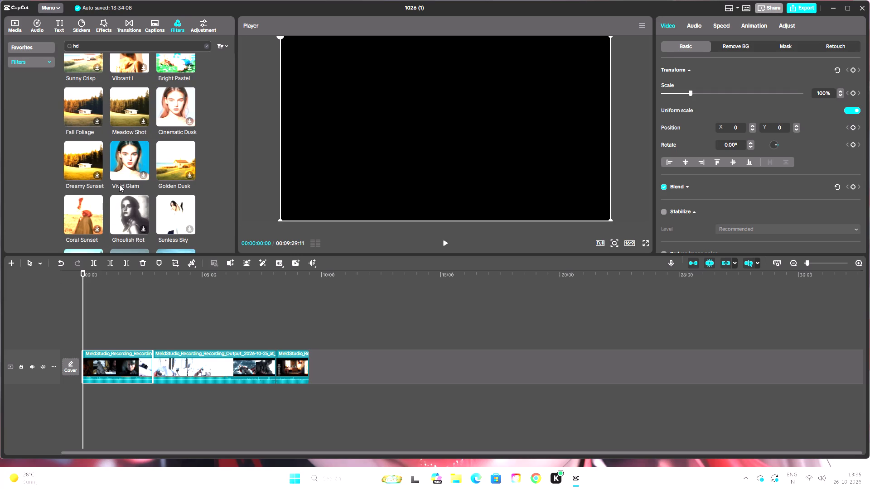
{"action": "scroll", "coordinate": [121, 184], "scroll_direction": "up", "scroll_amount": 20}
{"action": "scroll", "coordinate": [121, 184], "scroll_direction": "up", "scroll_amount": 13}
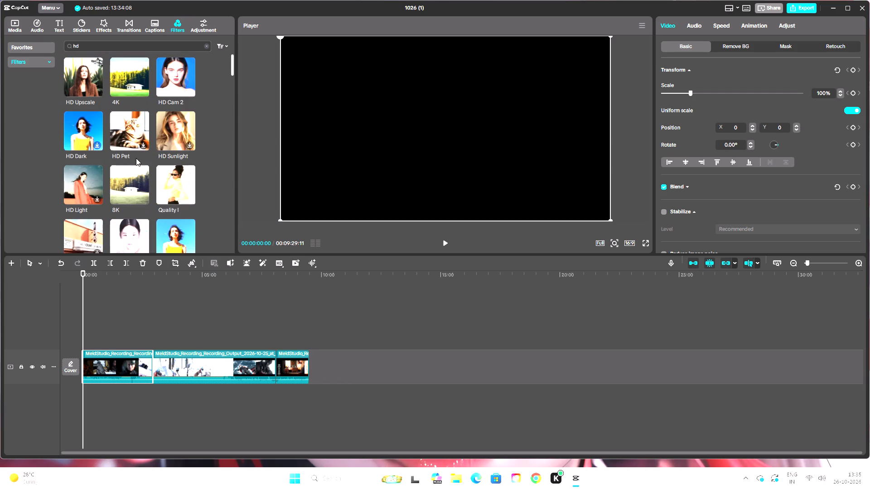
{"action": "scroll", "coordinate": [136, 158], "scroll_direction": "up", "scroll_amount": 3}
Search the filter library for vivid warm and add the Warm Vivid filter at the start of the timeline.
{"action": "left_click", "coordinate": [101, 43]}
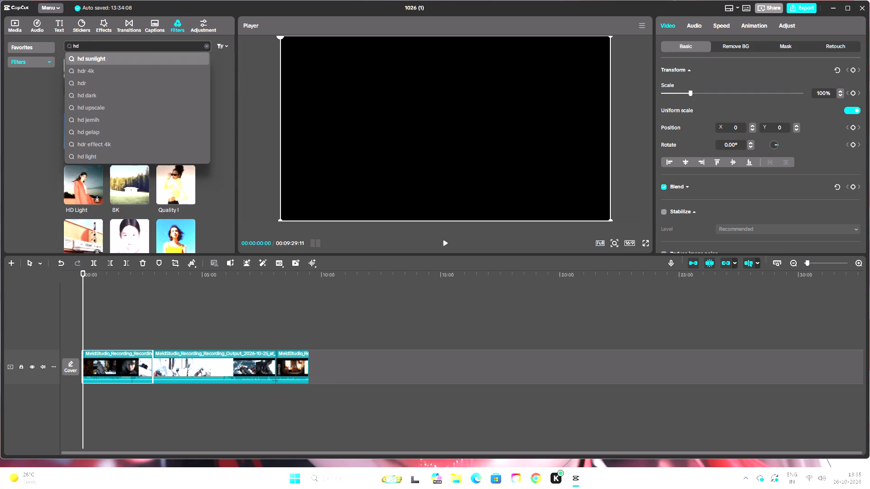
{"action": "key", "text": "BackSpace"}
{"action": "key", "text": "BackSpace"}
{"action": "key", "text": "BackSpace"}
{"action": "key", "text": "BackSpace"}
{"action": "key", "text": "BackSpace"}
{"action": "key", "text": "BackSpace"}
{"action": "type", "text": "viv"}
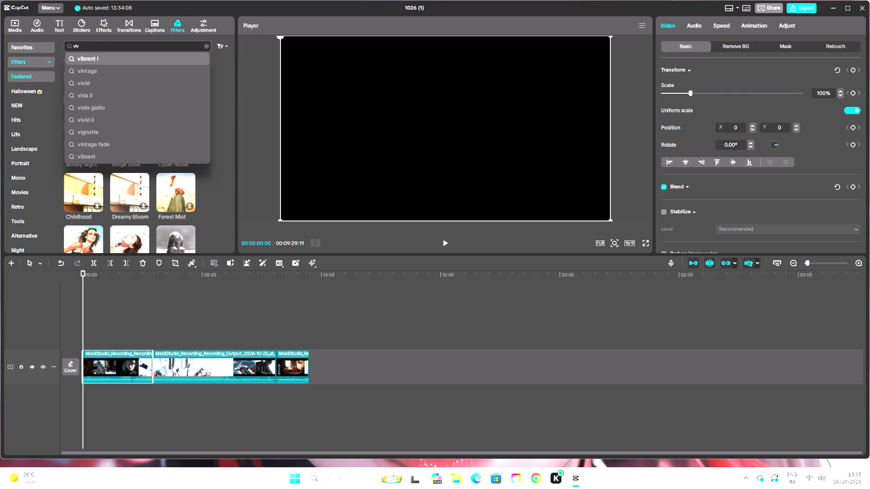
{"action": "type", "text": "id"}
{"action": "key", "text": "space"}
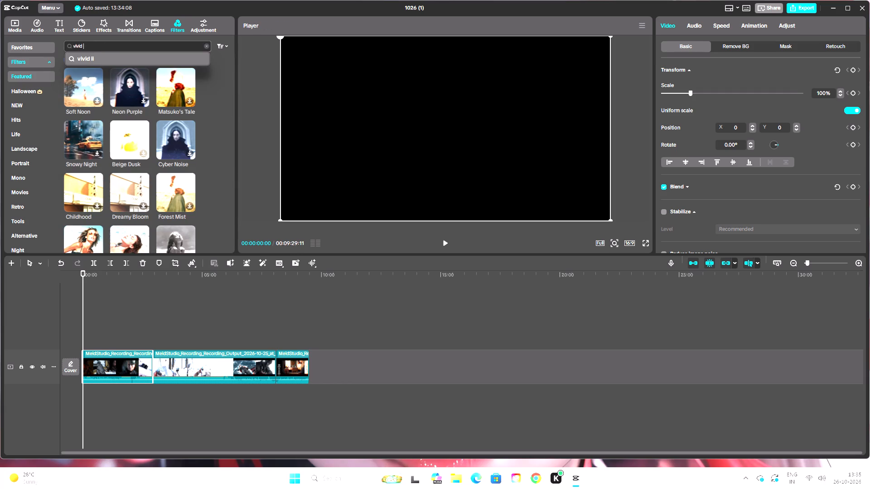
{"action": "type", "text": "warm"}
{"action": "key", "text": "Return"}
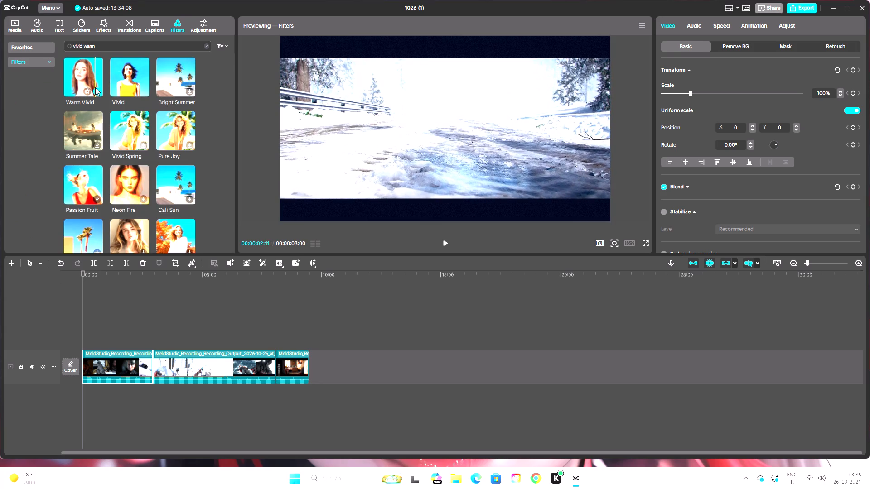
{"action": "left_click", "coordinate": [95, 87]}
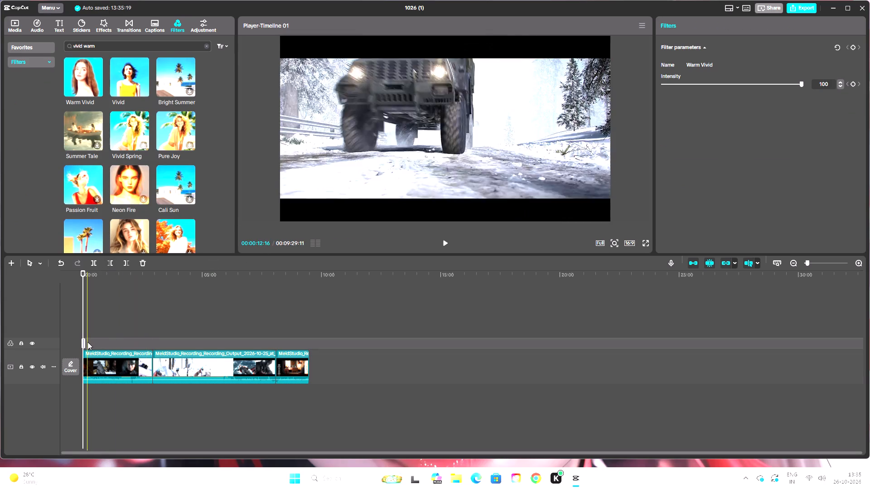
Extend the Warm Vivid filter from the start of the timeline to nearly the end of the last clip.
{"action": "left_click_drag", "start_coordinate": [86, 342], "coordinate": [304, 349]}
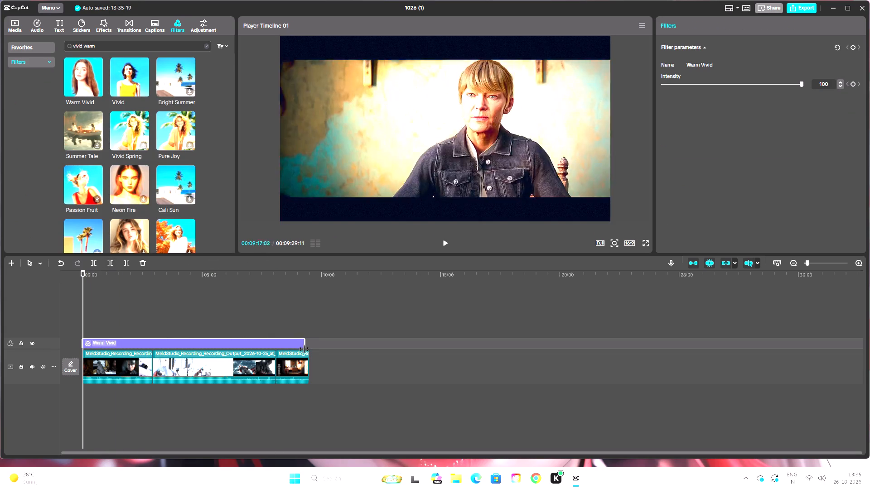
{"action": "left_click_drag", "start_coordinate": [304, 349], "coordinate": [305, 349]}
Check the Warm Vivid look on the opening scene by toggling the filter track's visibility and playing the footage full screen.
{"action": "left_click_drag", "start_coordinate": [84, 272], "coordinate": [94, 273]}
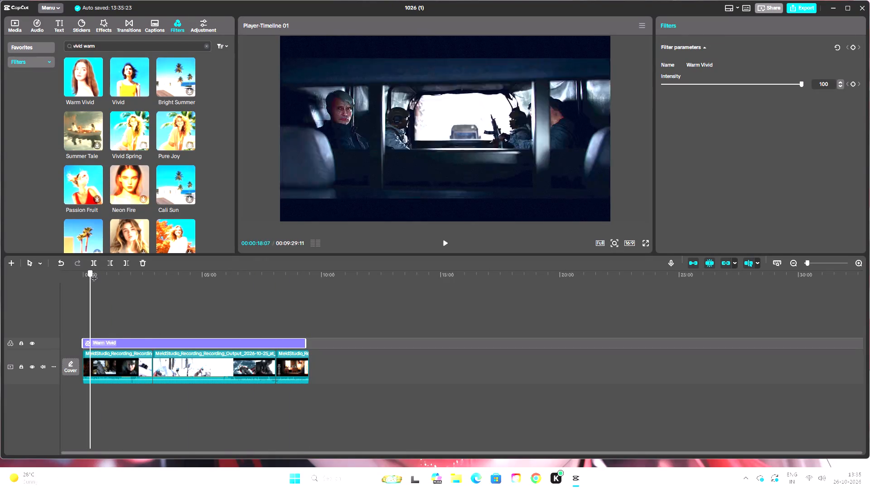
{"action": "left_click_drag", "start_coordinate": [94, 273], "coordinate": [103, 278]}
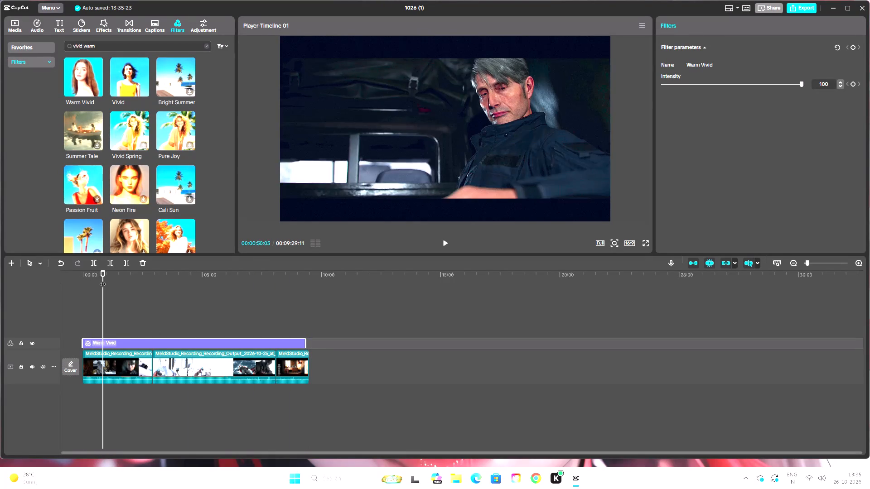
{"action": "left_click", "coordinate": [34, 344]}
{"action": "left_click", "coordinate": [34, 344]}
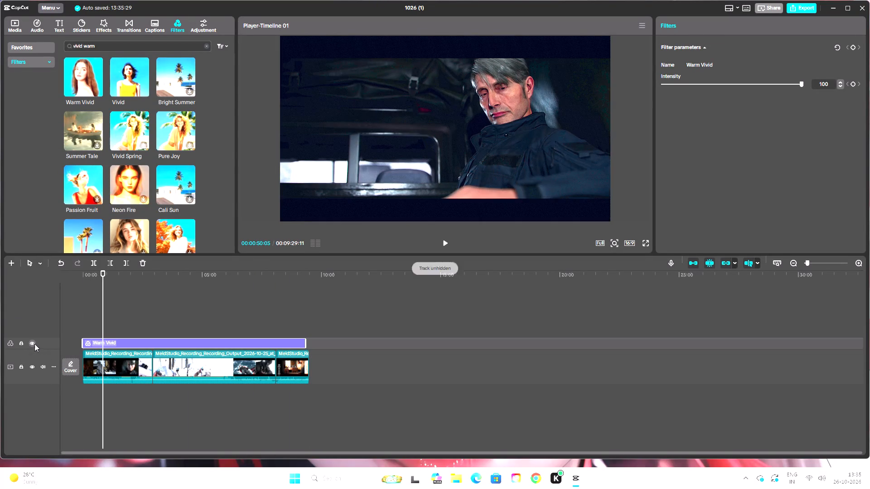
{"action": "left_click", "coordinate": [446, 243]}
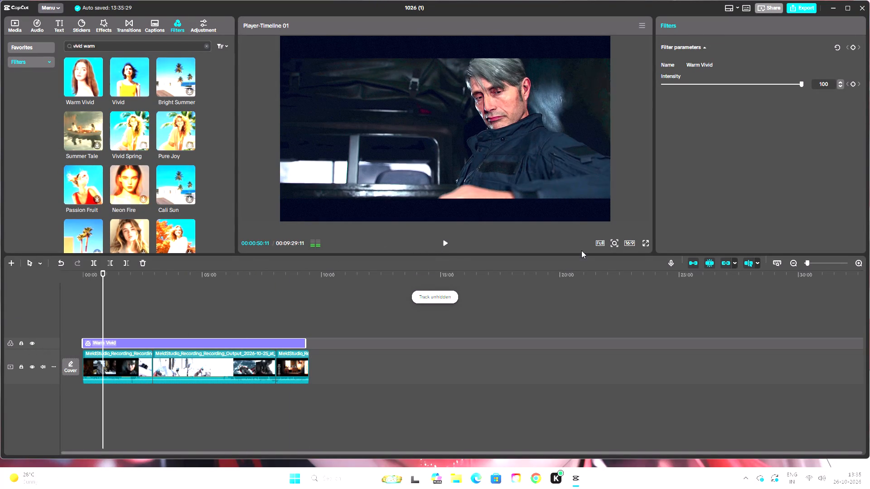
{"action": "left_click", "coordinate": [648, 241]}
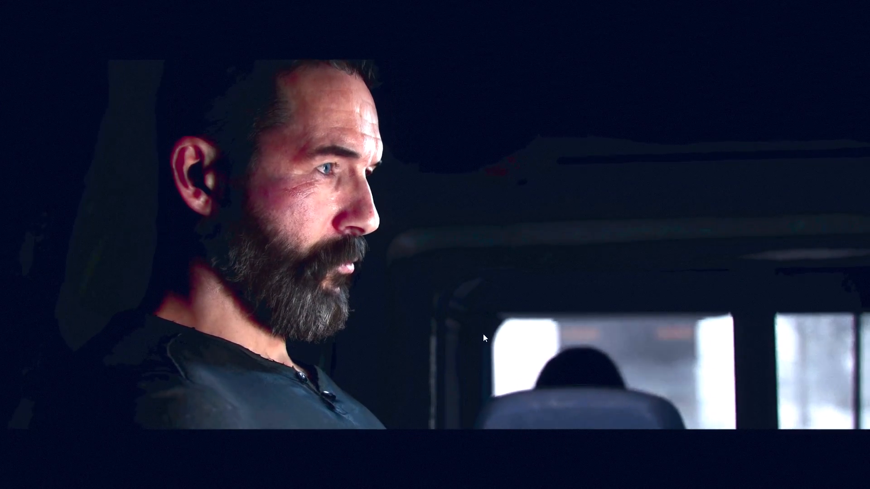
{"action": "left_click", "coordinate": [500, 383]}
{"action": "left_click", "coordinate": [557, 449]}
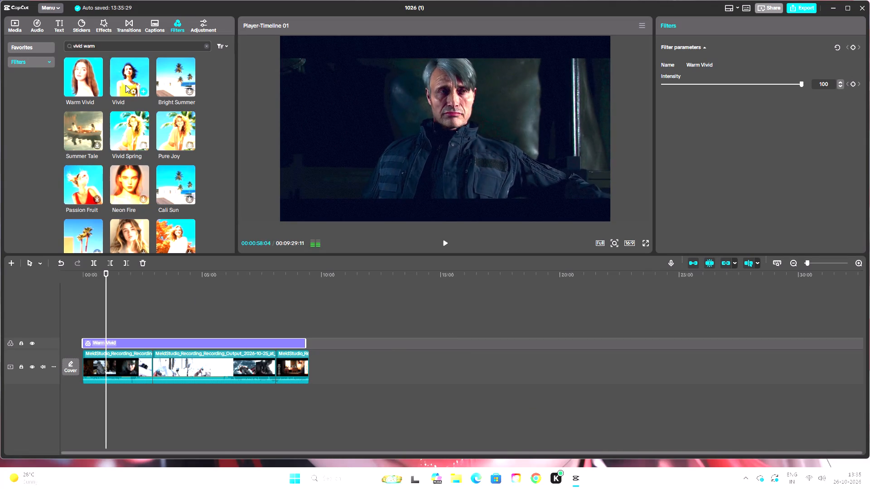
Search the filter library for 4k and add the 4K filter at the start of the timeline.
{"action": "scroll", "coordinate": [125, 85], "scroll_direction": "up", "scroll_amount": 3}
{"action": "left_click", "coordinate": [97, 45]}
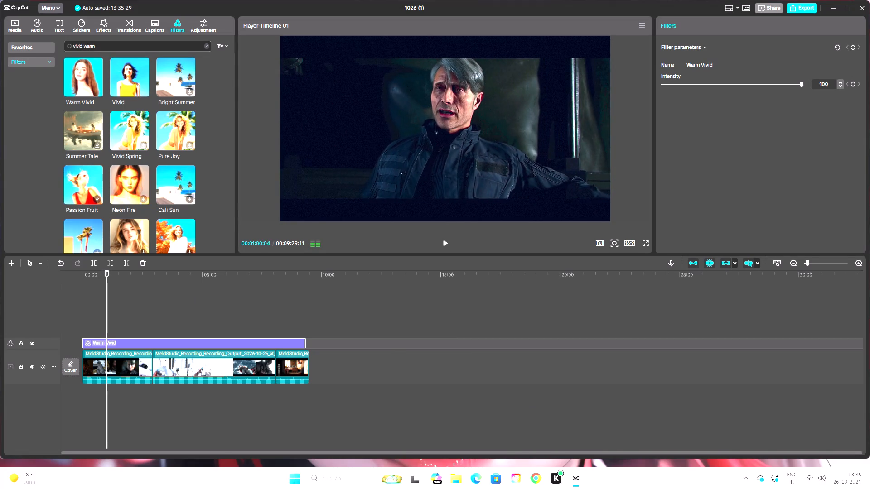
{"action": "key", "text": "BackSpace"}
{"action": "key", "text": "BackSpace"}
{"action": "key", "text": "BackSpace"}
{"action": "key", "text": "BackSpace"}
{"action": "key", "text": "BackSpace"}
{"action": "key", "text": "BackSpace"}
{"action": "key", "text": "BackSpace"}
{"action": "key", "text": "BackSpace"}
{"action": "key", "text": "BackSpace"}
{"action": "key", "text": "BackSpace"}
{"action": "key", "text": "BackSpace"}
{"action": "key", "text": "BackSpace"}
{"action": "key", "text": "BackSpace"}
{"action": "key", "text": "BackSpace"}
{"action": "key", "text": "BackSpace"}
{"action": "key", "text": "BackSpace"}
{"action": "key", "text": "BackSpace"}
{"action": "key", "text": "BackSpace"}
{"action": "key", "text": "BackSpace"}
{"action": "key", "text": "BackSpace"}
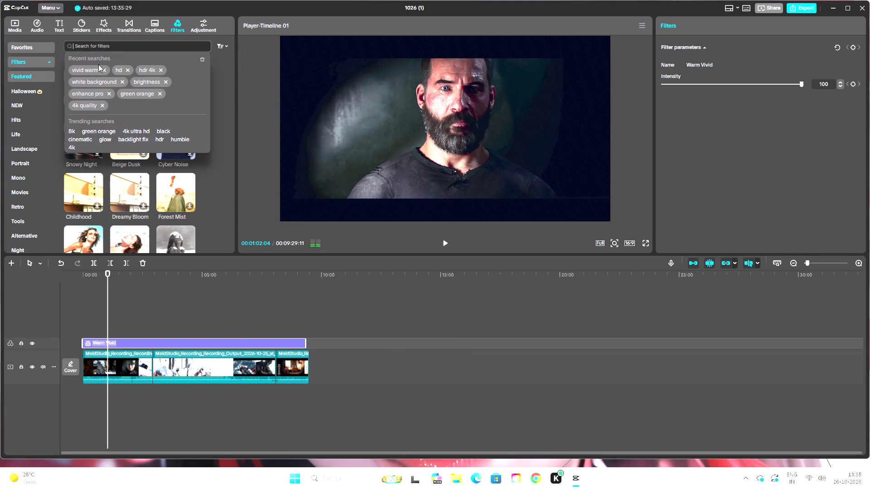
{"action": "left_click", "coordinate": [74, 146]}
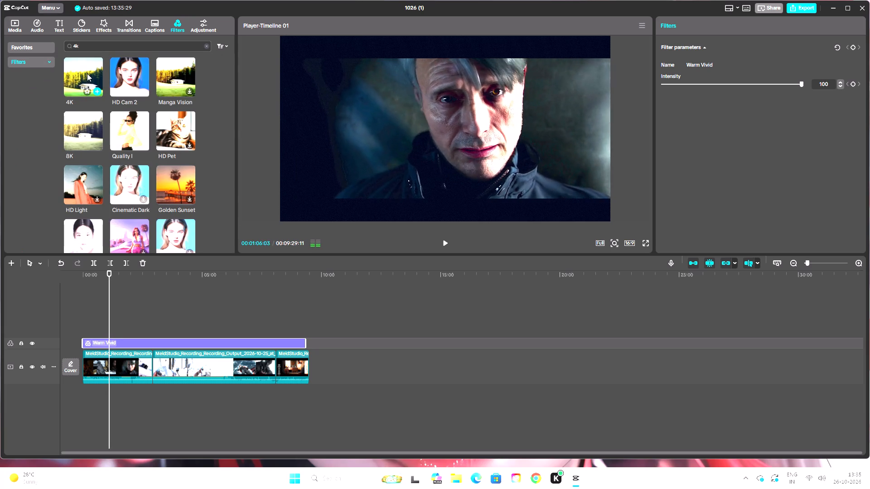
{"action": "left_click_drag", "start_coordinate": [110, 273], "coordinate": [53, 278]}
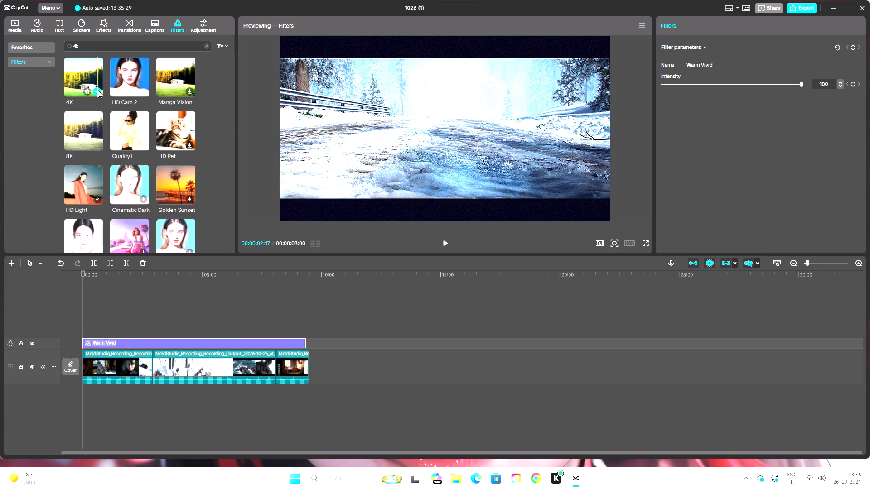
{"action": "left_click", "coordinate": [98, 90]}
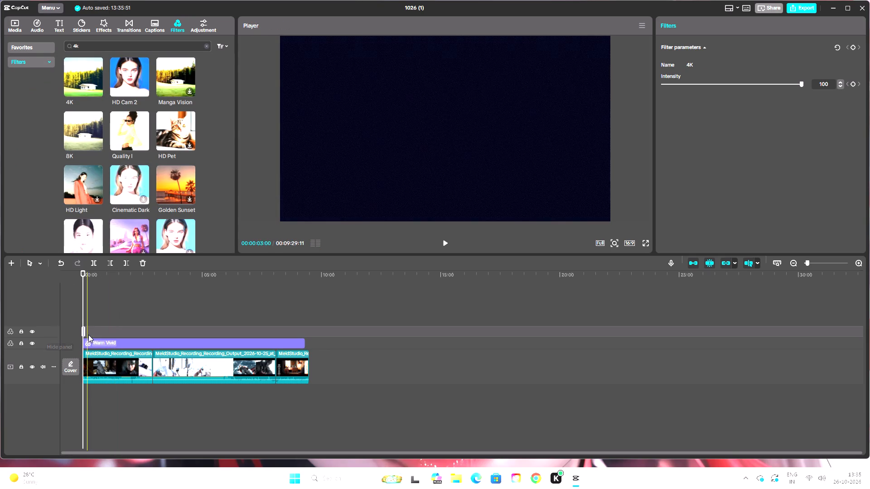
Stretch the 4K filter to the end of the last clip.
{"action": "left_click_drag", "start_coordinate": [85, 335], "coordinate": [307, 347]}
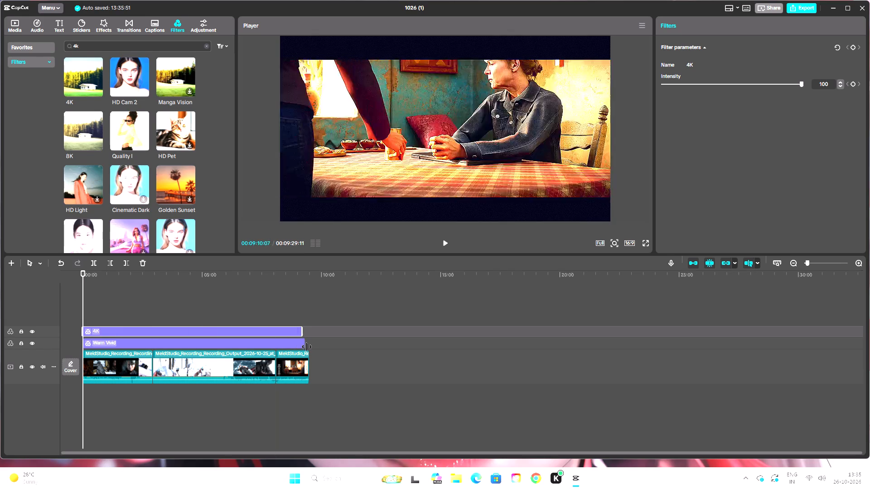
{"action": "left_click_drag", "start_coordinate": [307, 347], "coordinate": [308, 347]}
Extend the Warm Vivid filter to the exact end of the last clip.
{"action": "left_click", "coordinate": [300, 346]}
{"action": "left_click", "coordinate": [304, 346]}
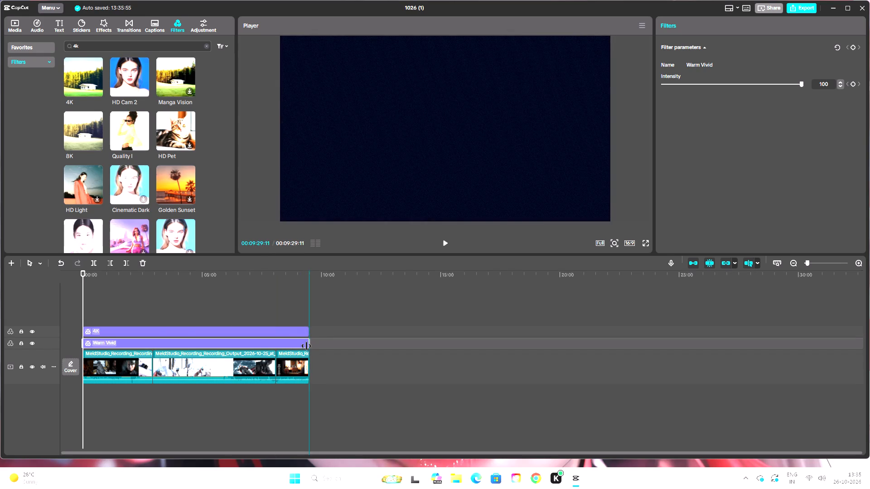
Scrub through the first minutes of footage to review the combined 4K and Warm Vivid filters, and return to the timeline's start.
{"action": "left_click_drag", "start_coordinate": [83, 272], "coordinate": [100, 278]}
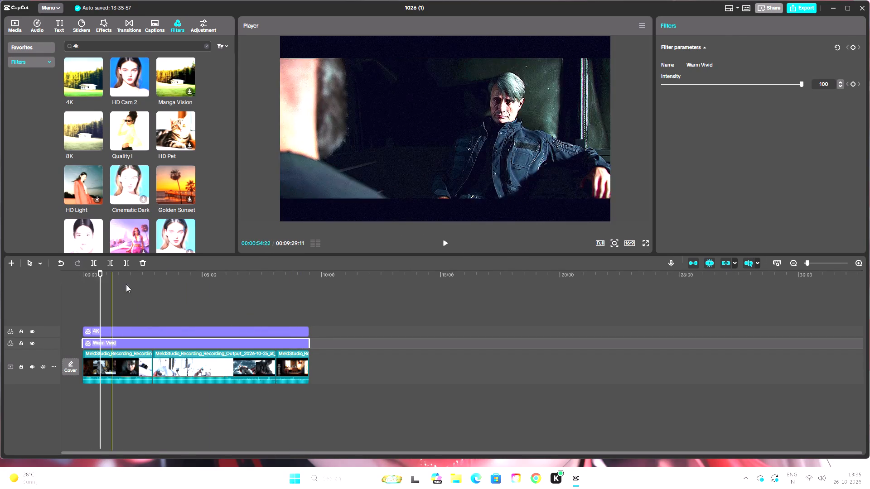
{"action": "left_click", "coordinate": [128, 284]}
{"action": "left_click_drag", "start_coordinate": [125, 279], "coordinate": [121, 285]}
{"action": "left_click_drag", "start_coordinate": [125, 287], "coordinate": [157, 292]}
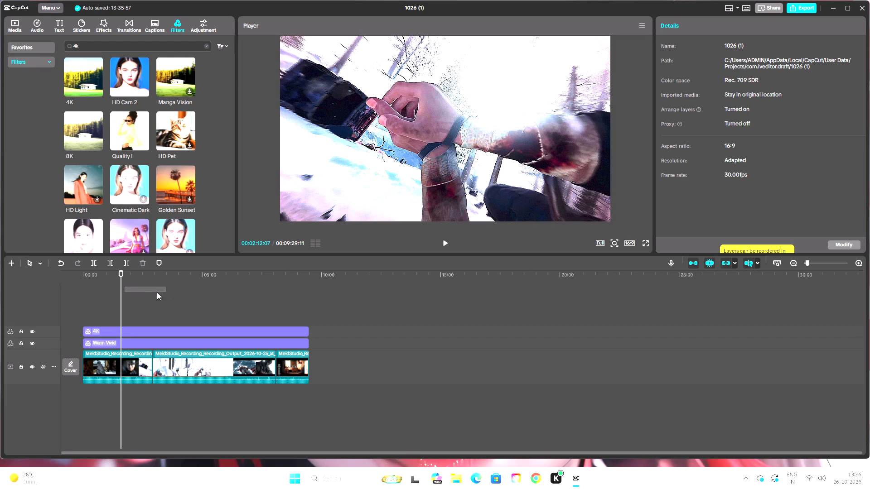
{"action": "left_click_drag", "start_coordinate": [157, 292], "coordinate": [135, 292]}
{"action": "left_click_drag", "start_coordinate": [122, 273], "coordinate": [72, 291]}
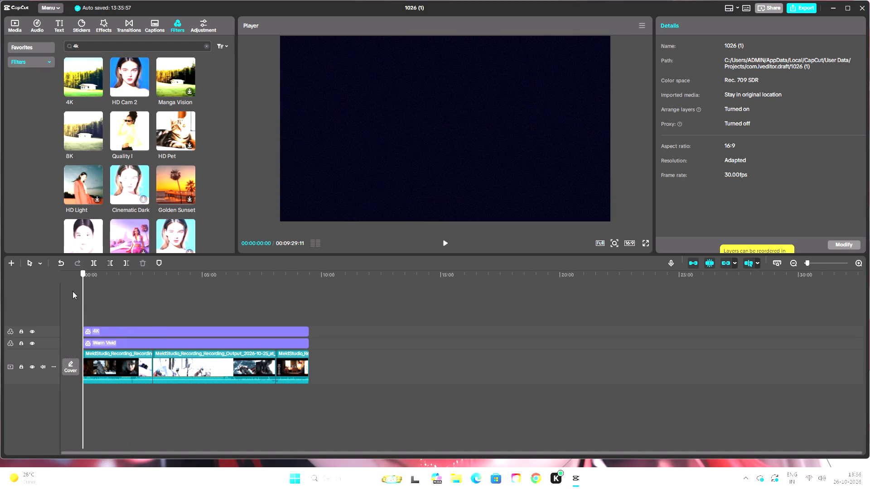
{"action": "left_click_drag", "start_coordinate": [72, 291], "coordinate": [72, 292]}
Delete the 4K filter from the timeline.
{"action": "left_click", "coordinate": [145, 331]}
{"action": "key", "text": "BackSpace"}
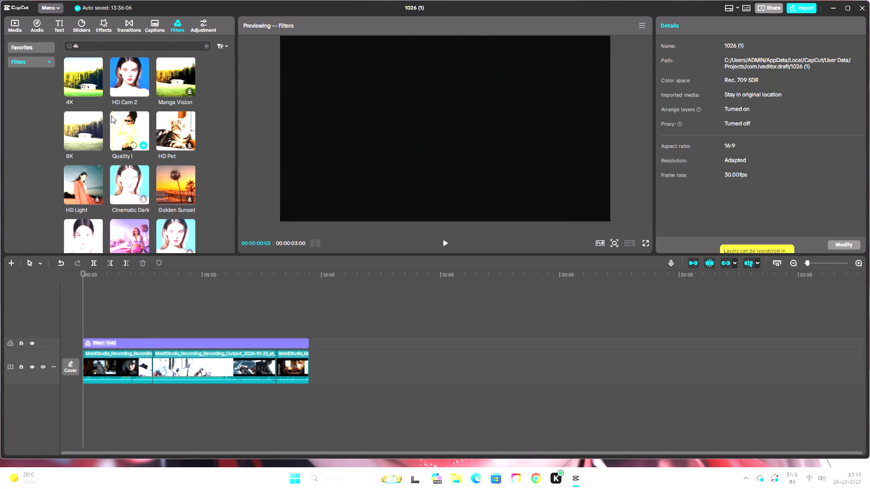
Look through the 4k filters and search the library for 4k ultra hd to compare other looks.
{"action": "scroll", "coordinate": [124, 129], "scroll_direction": "up", "scroll_amount": 2}
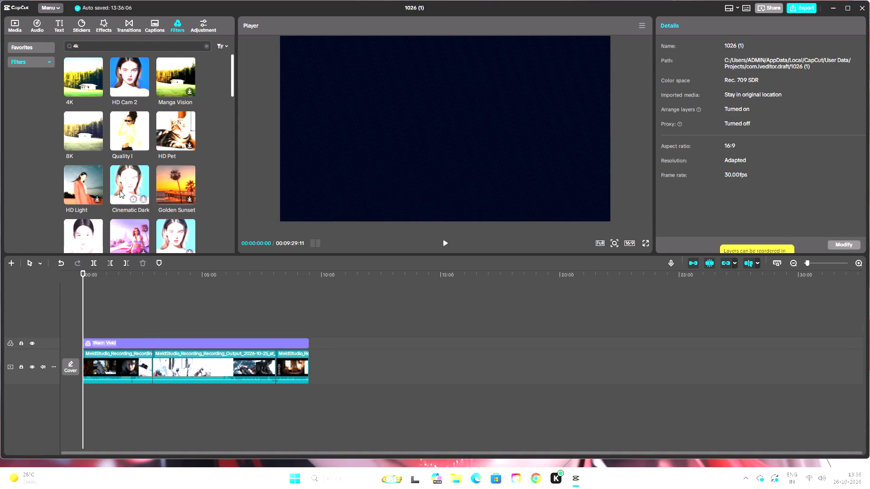
{"action": "scroll", "coordinate": [147, 185], "scroll_direction": "down", "scroll_amount": 1}
{"action": "scroll", "coordinate": [132, 194], "scroll_direction": "up", "scroll_amount": 6}
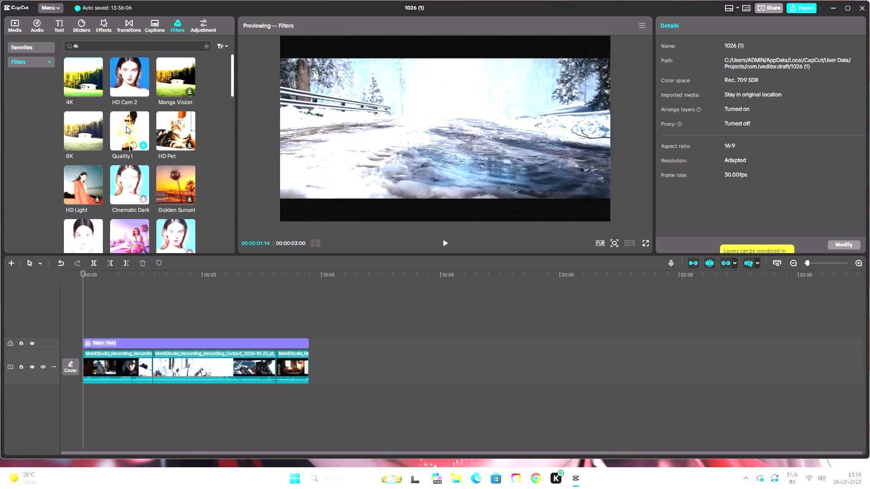
{"action": "left_click", "coordinate": [89, 48]}
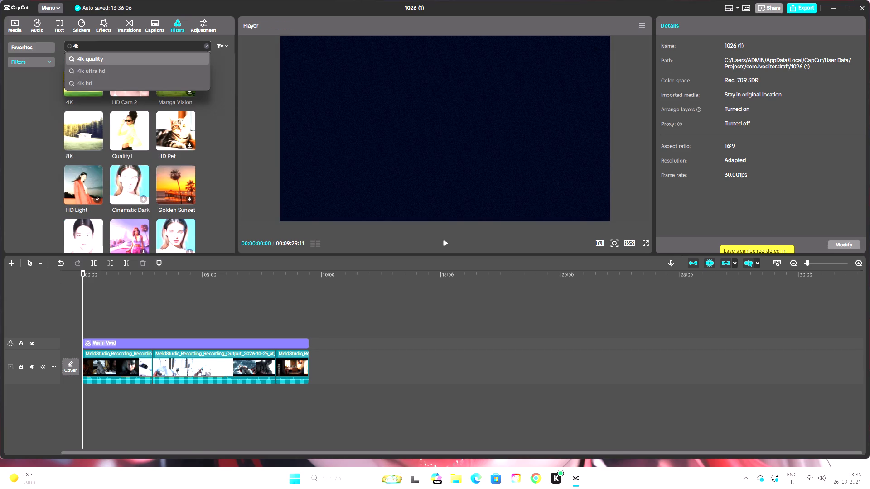
{"action": "left_click", "coordinate": [128, 74]}
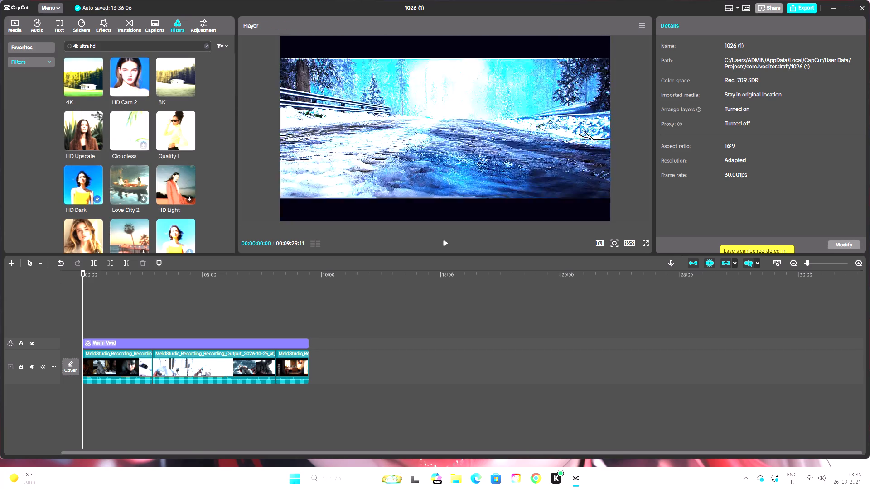
Search the filter library for hd and add the HD Upscale filter at the start of the timeline.
{"action": "left_click", "coordinate": [100, 46]}
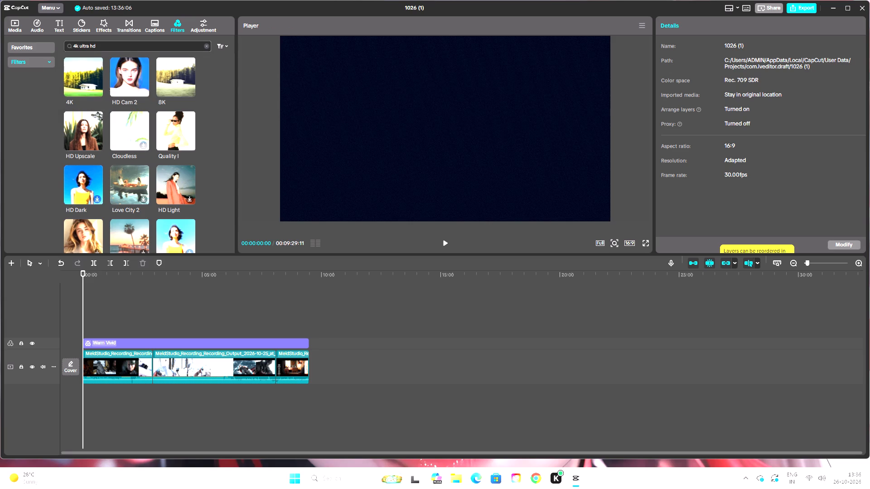
{"action": "key", "text": "BackSpace"}
{"action": "key", "text": "BackSpace"}
{"action": "key", "text": "BackSpace"}
{"action": "key", "text": "BackSpace"}
{"action": "key", "text": "BackSpace"}
{"action": "key", "text": "BackSpace"}
{"action": "key", "text": "BackSpace"}
{"action": "key", "text": "BackSpace"}
{"action": "key", "text": "BackSpace"}
{"action": "key", "text": "BackSpace"}
{"action": "key", "text": "BackSpace"}
{"action": "key", "text": "BackSpace"}
{"action": "key", "text": "BackSpace"}
{"action": "key", "text": "BackSpace"}
{"action": "key", "text": "BackSpace"}
{"action": "key", "text": "BackSpace"}
{"action": "key", "text": "BackSpace"}
{"action": "key", "text": "BackSpace"}
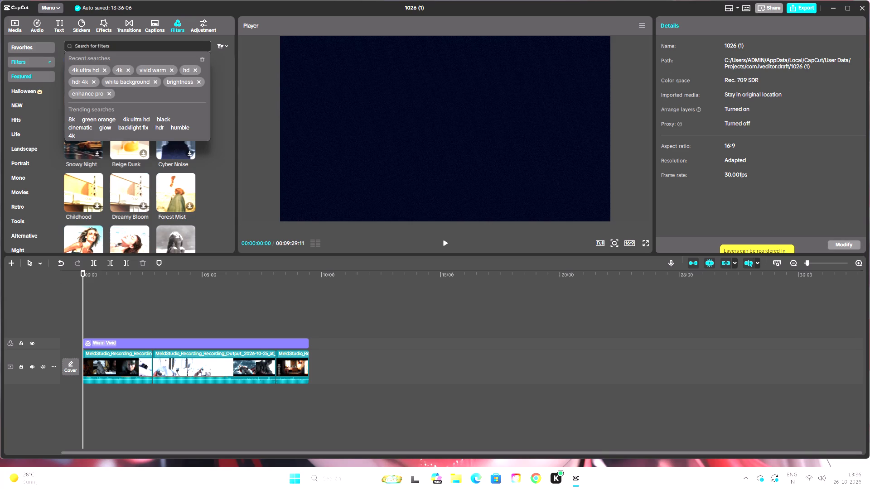
{"action": "key", "text": "h"}
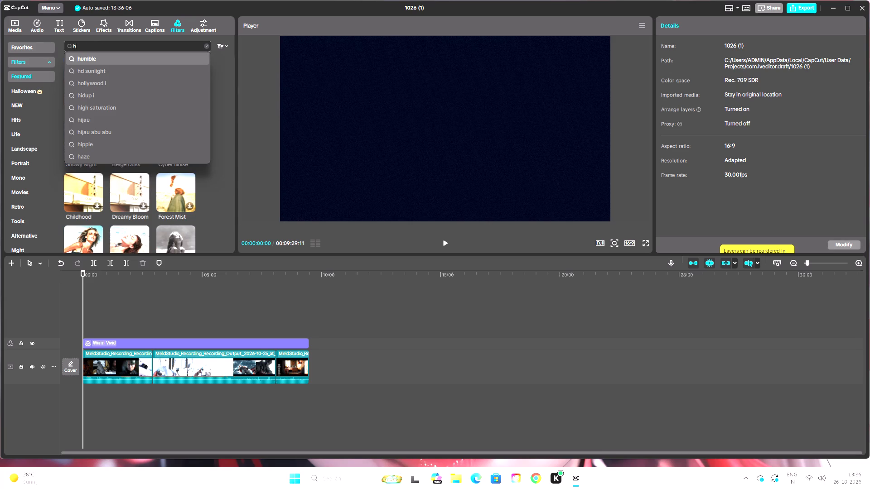
{"action": "key", "text": "d"}
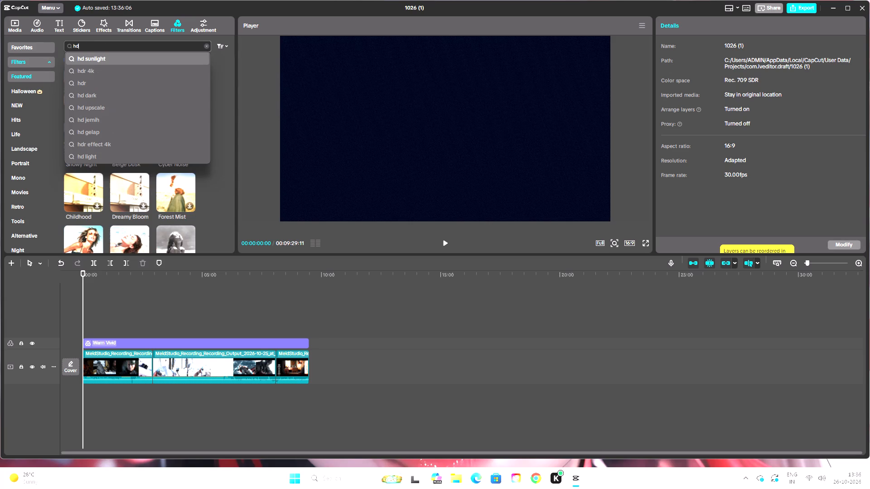
{"action": "key", "text": "Return"}
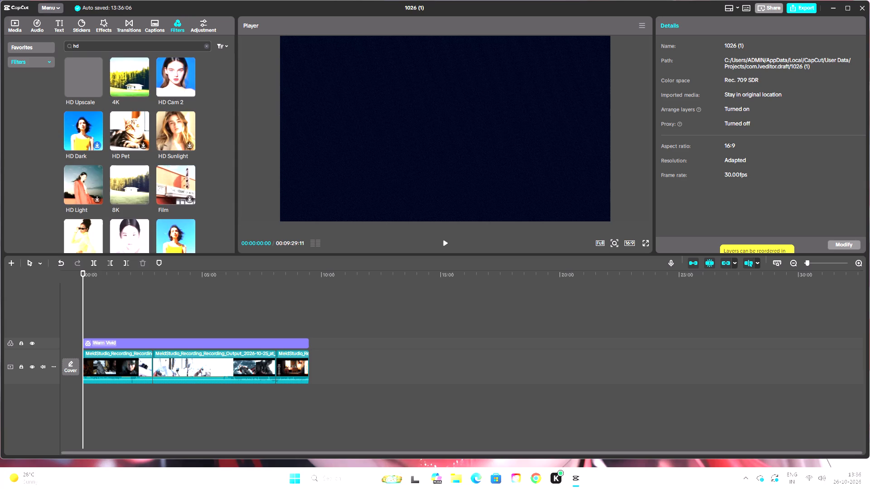
{"action": "left_click", "coordinate": [97, 90]}
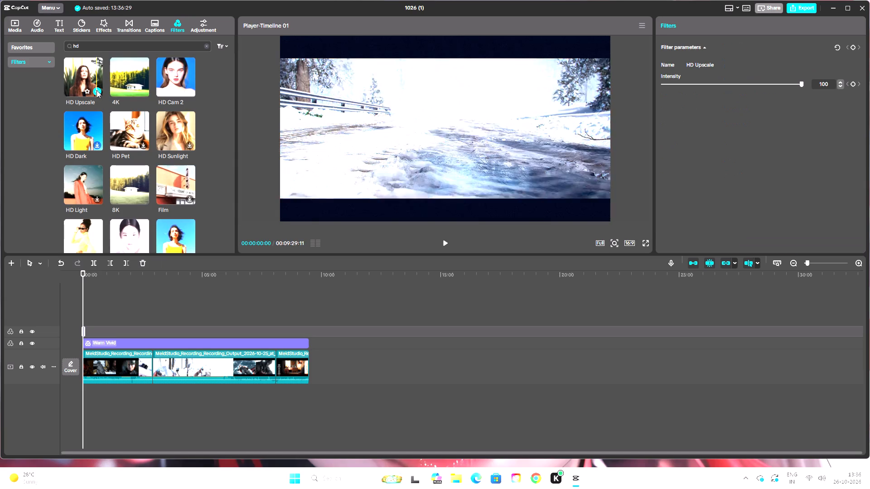
Stretch the HD Upscale filter to the end of the last clip.
{"action": "left_click_drag", "start_coordinate": [86, 332], "coordinate": [290, 339]}
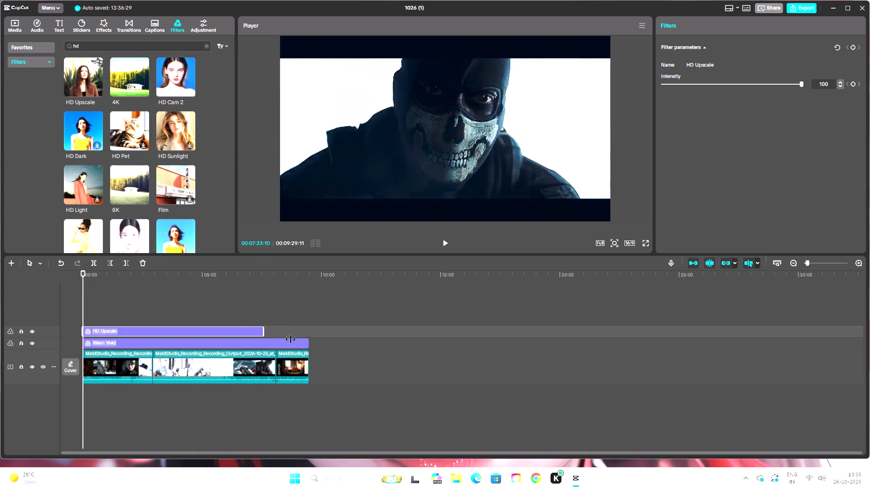
{"action": "left_click_drag", "start_coordinate": [290, 339], "coordinate": [308, 342]}
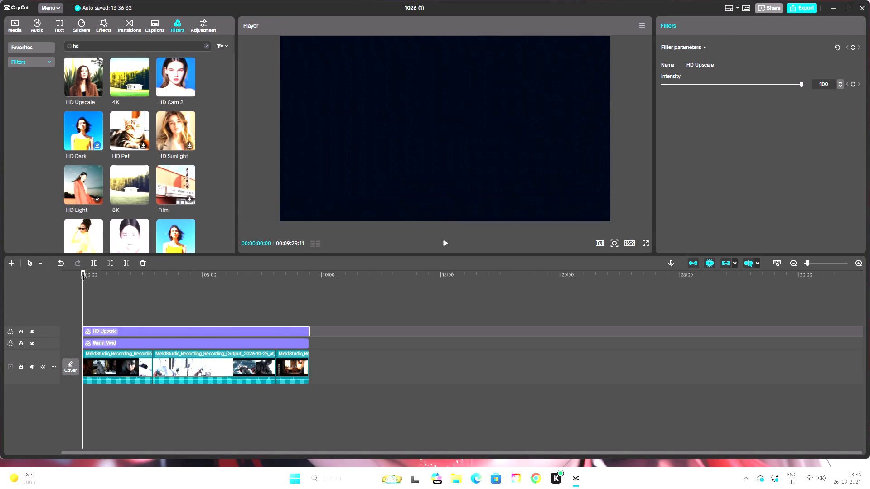
Compare the opening scene with the HD Upscale and Warm Vivid tracks hidden and shown, leaving both tracks shown.
{"action": "left_click_drag", "start_coordinate": [83, 273], "coordinate": [116, 281]}
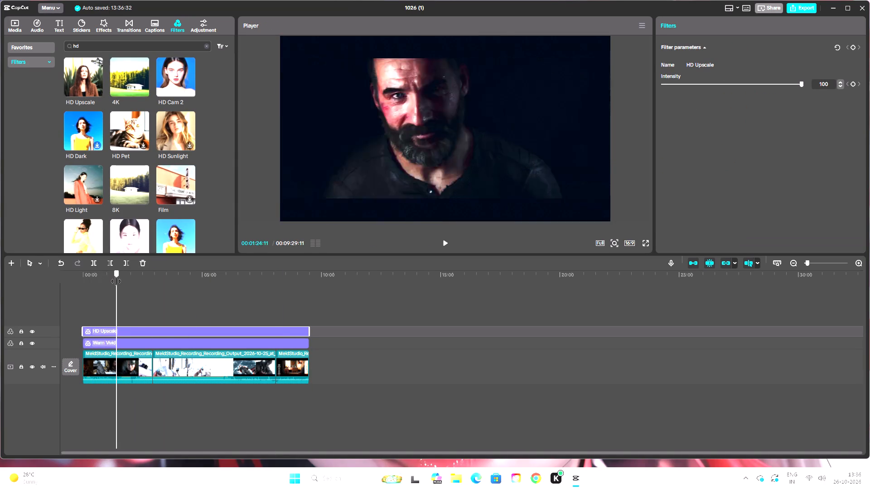
{"action": "left_click_drag", "start_coordinate": [116, 281], "coordinate": [116, 282]}
{"action": "left_click", "coordinate": [33, 331]}
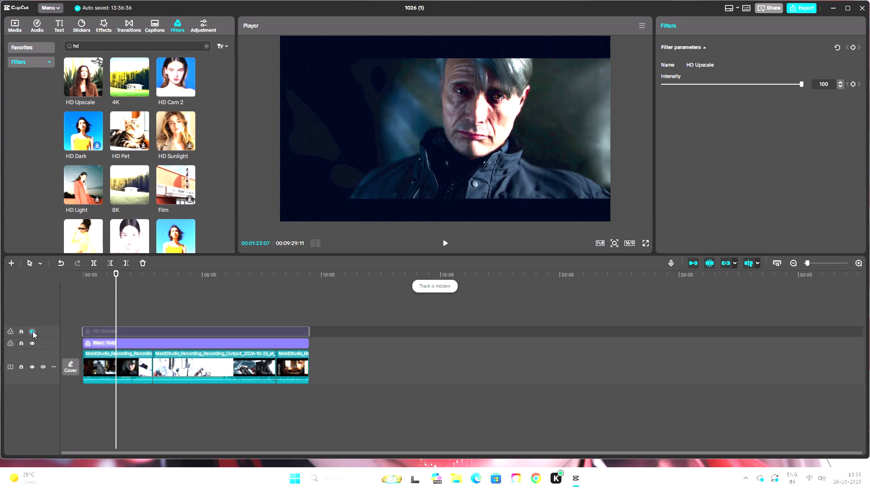
{"action": "left_click", "coordinate": [33, 331]}
{"action": "left_click", "coordinate": [33, 331]}
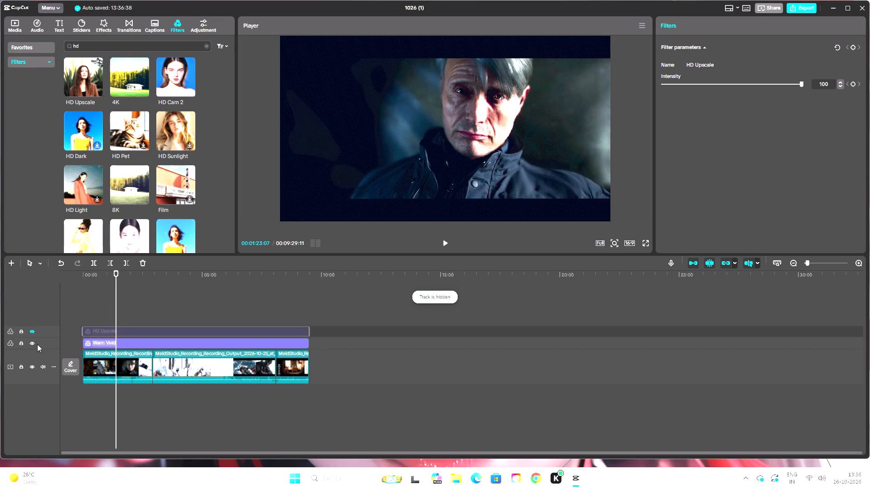
{"action": "left_click", "coordinate": [34, 346]}
{"action": "left_click", "coordinate": [34, 346]}
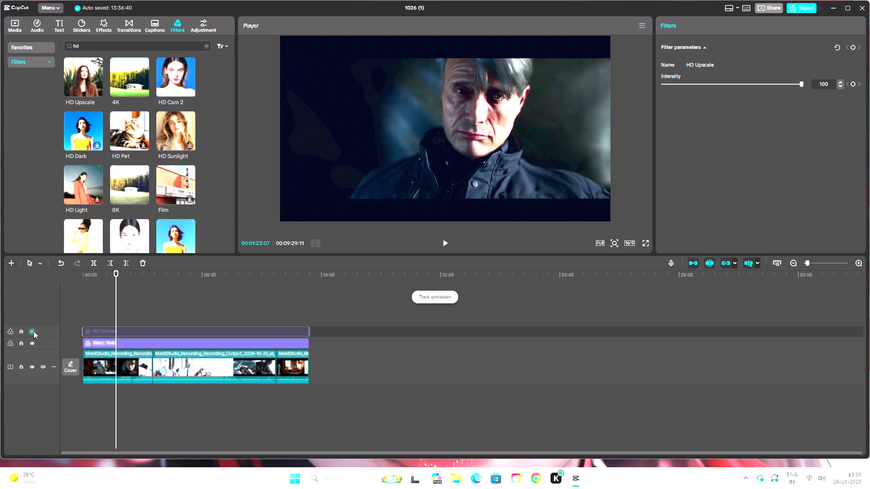
{"action": "left_click", "coordinate": [34, 332]}
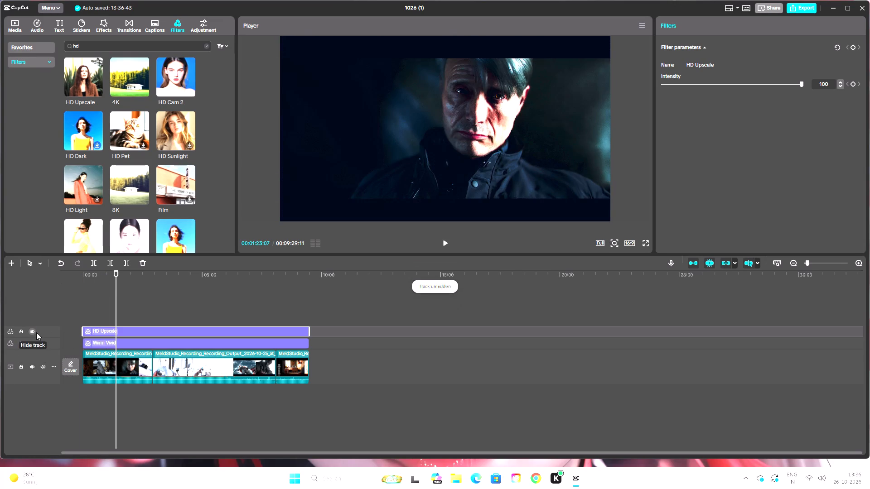
Delete the HD Upscale filter from the timeline.
{"action": "key", "text": "BackSpace"}
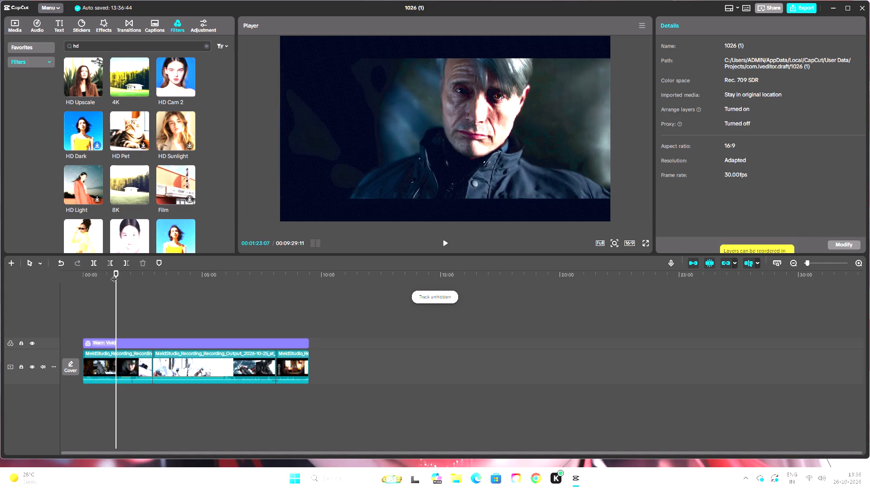
Look through the hd filter results, previewing some looks on the opening cutscene's close-up of the bearded man.
{"action": "left_click_drag", "start_coordinate": [117, 275], "coordinate": [41, 293]}
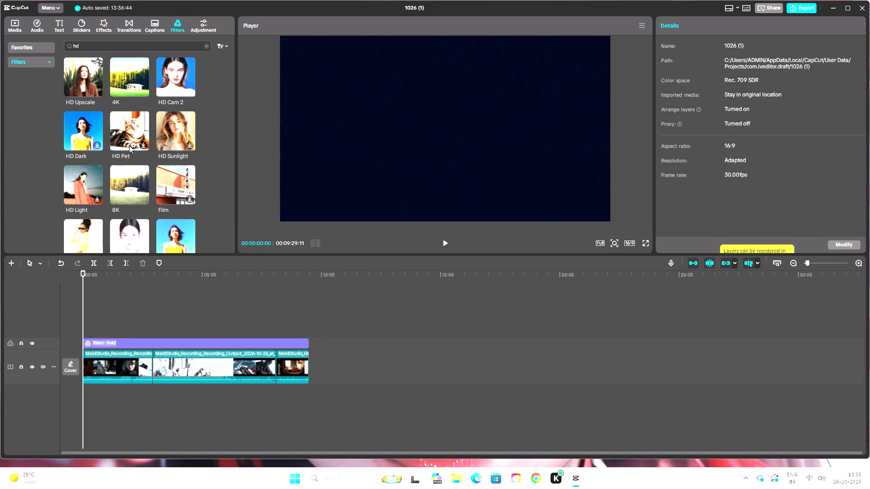
{"action": "scroll", "coordinate": [129, 140], "scroll_direction": "down", "scroll_amount": 1}
{"action": "scroll", "coordinate": [141, 208], "scroll_direction": "down", "scroll_amount": 1}
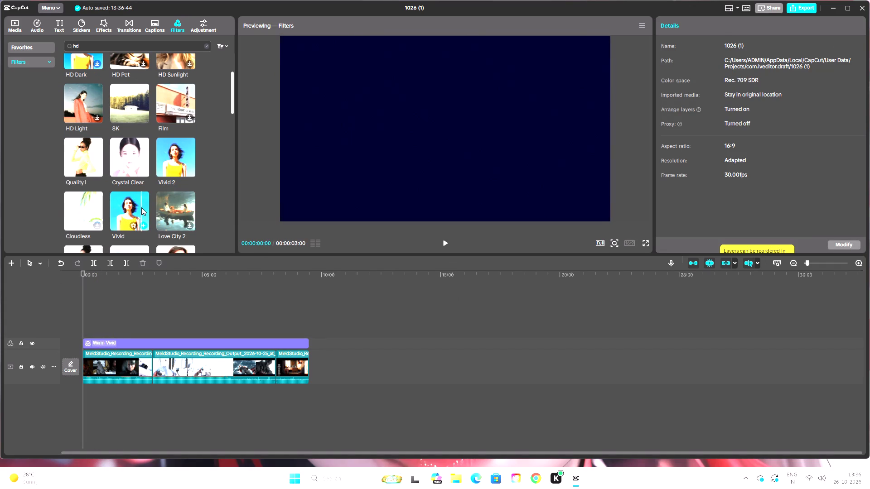
{"action": "left_click_drag", "start_coordinate": [83, 274], "coordinate": [112, 279]}
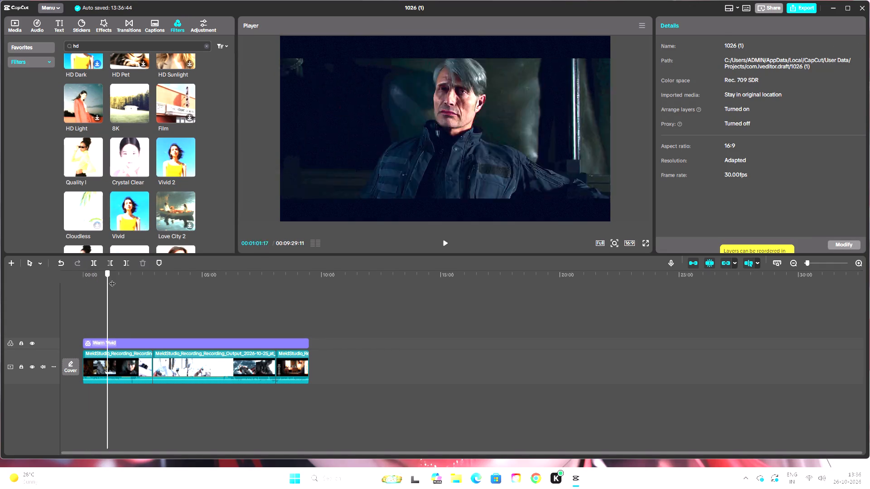
{"action": "left_click_drag", "start_coordinate": [112, 279], "coordinate": [114, 279]}
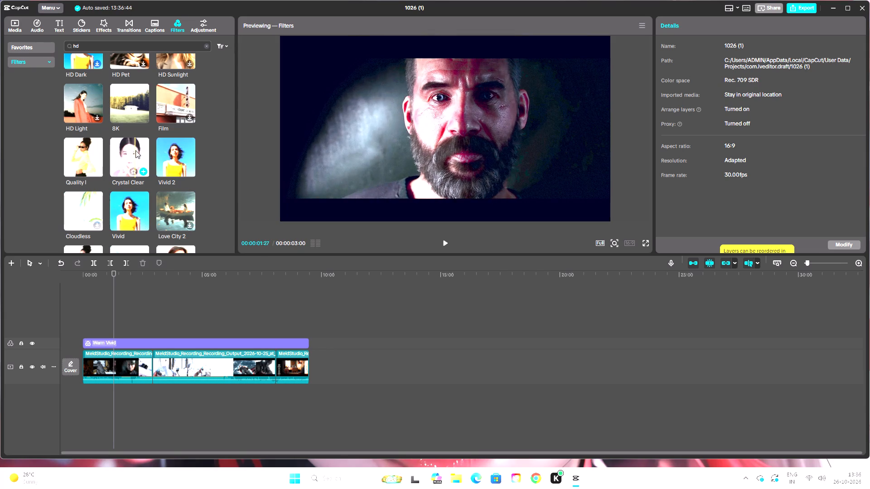
{"action": "scroll", "coordinate": [176, 164], "scroll_direction": "down", "scroll_amount": 1}
{"action": "scroll", "coordinate": [153, 214], "scroll_direction": "down", "scroll_amount": 1}
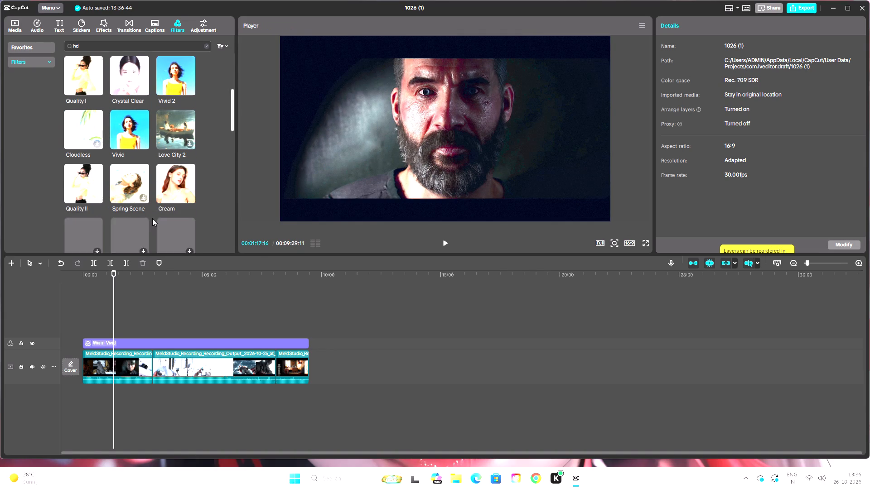
{"action": "scroll", "coordinate": [152, 218], "scroll_direction": "down", "scroll_amount": 2}
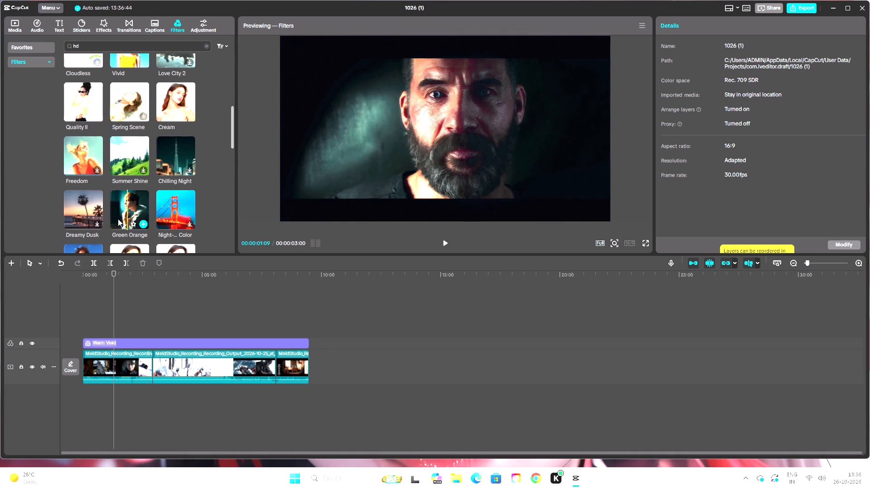
{"action": "scroll", "coordinate": [108, 217], "scroll_direction": "down", "scroll_amount": 2}
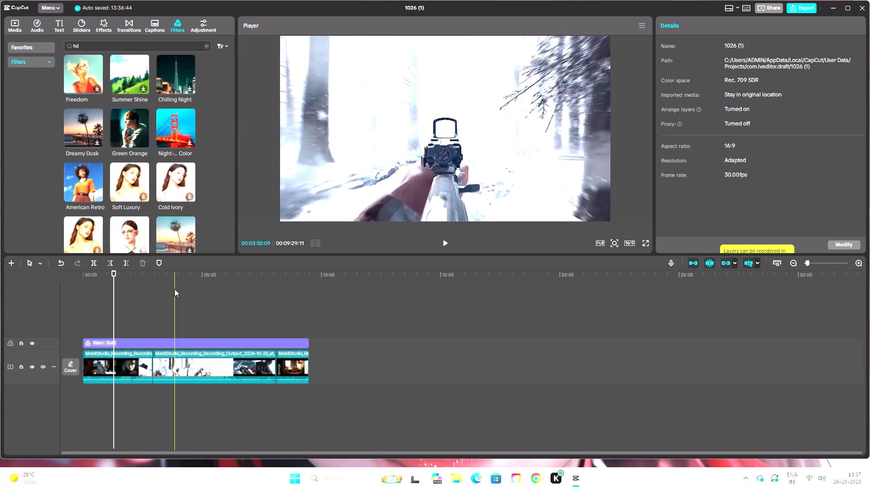
{"action": "scroll", "coordinate": [126, 206], "scroll_direction": "down", "scroll_amount": 2}
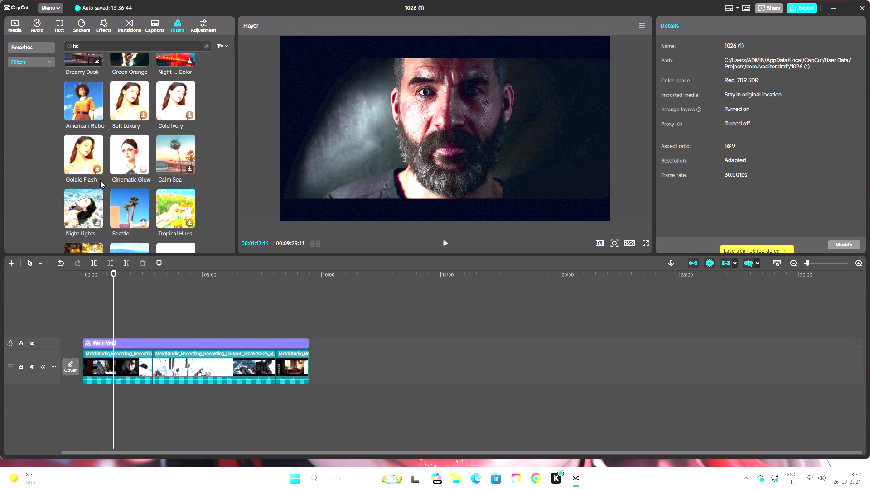
{"action": "scroll", "coordinate": [100, 180], "scroll_direction": "up", "scroll_amount": 16}
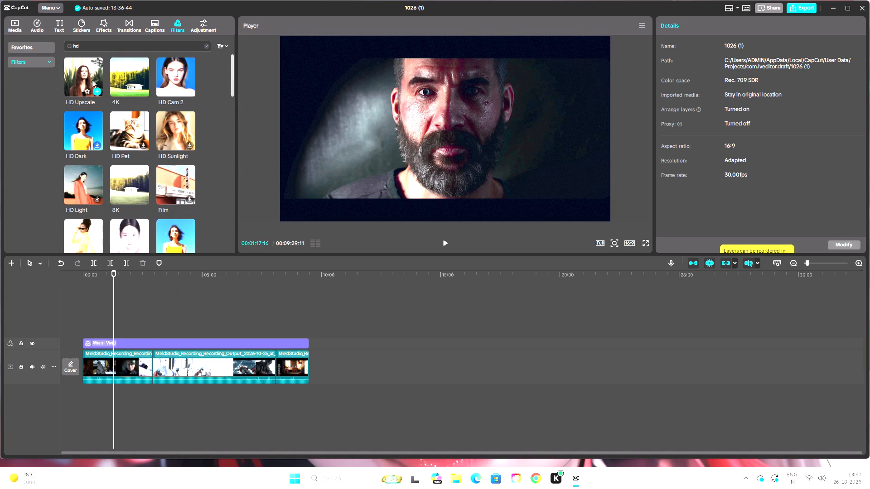
Search the filter library for soft.
{"action": "left_click", "coordinate": [85, 45]}
{"action": "key", "text": "BackSpace"}
{"action": "key", "text": "BackSpace"}
{"action": "key", "text": "BackSpace"}
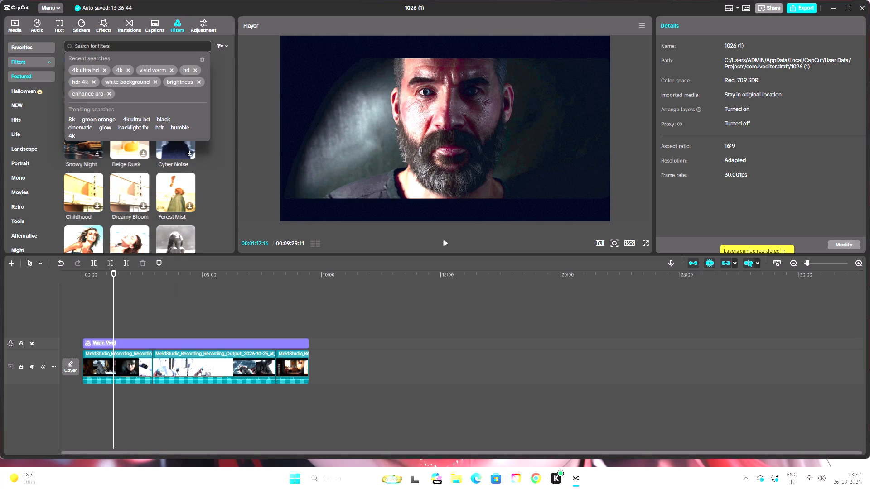
{"action": "type", "text": "soft"}
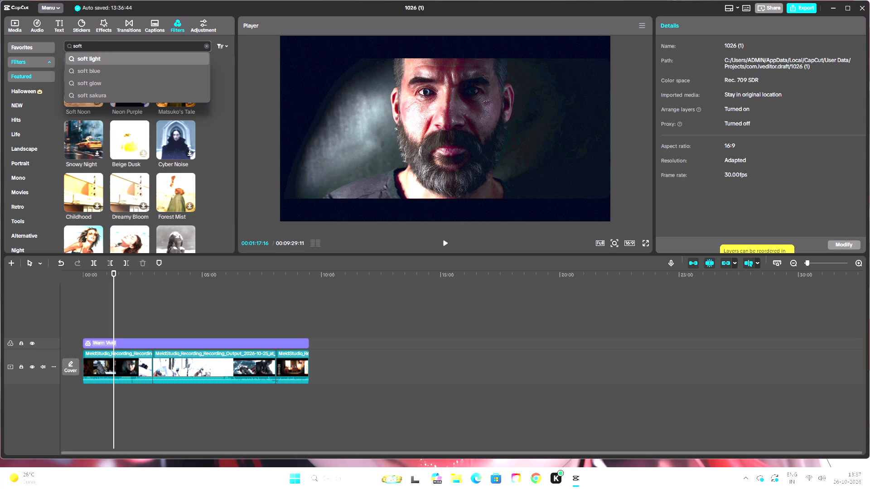
{"action": "key", "text": "Return"}
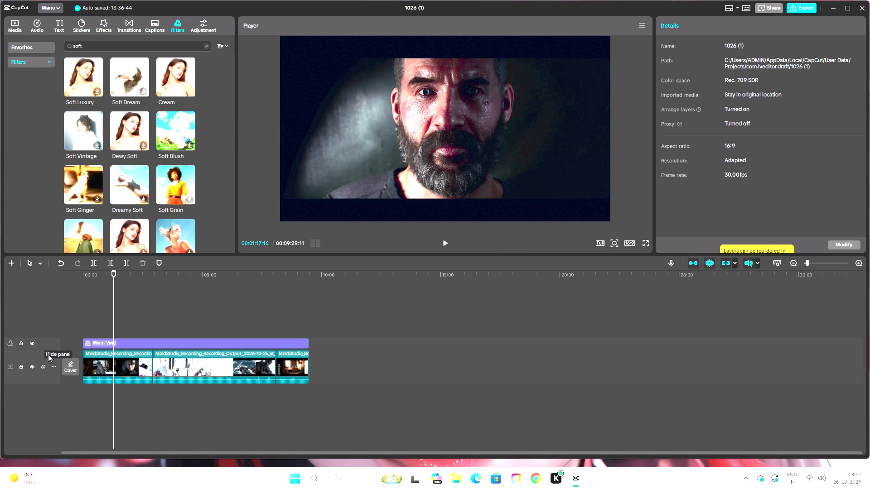
Compare the opening cutscene with the Warm Vivid track hidden and shown, leaving the track shown.
{"action": "left_click", "coordinate": [34, 343]}
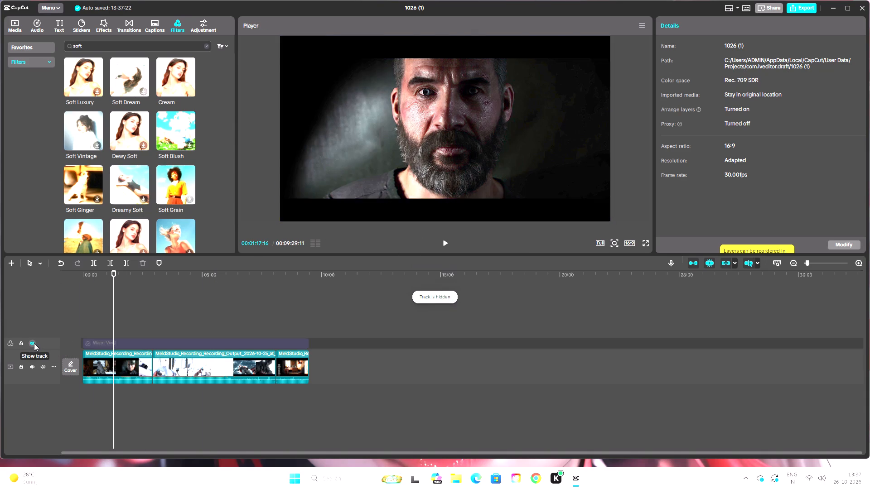
{"action": "left_click", "coordinate": [34, 343]}
{"action": "left_click", "coordinate": [33, 343]}
{"action": "left_click", "coordinate": [33, 343]}
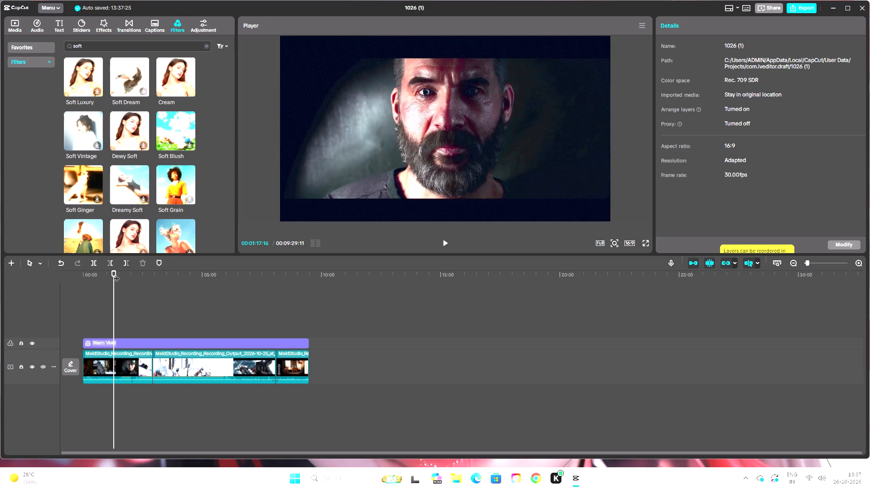
Add the Cream filter at the start of the timeline and stretch it to the end of the last clip.
{"action": "left_click_drag", "start_coordinate": [116, 274], "coordinate": [61, 283]}
{"action": "left_click", "coordinate": [191, 92]}
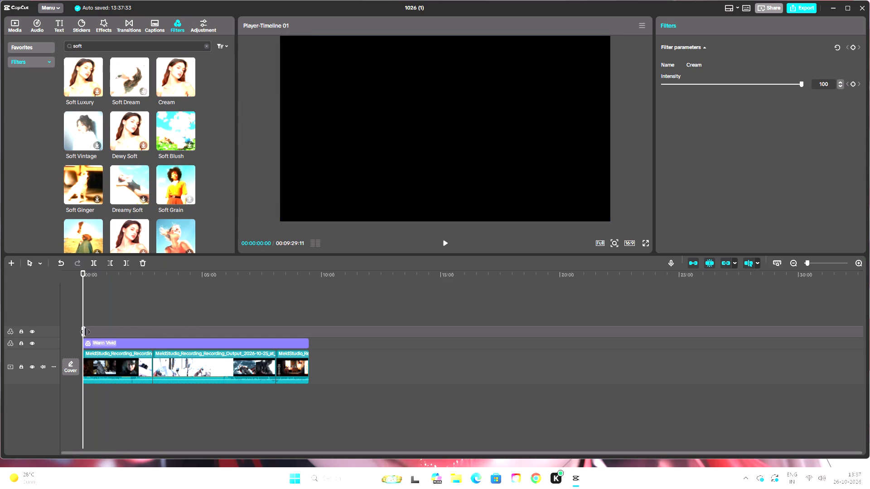
{"action": "left_click_drag", "start_coordinate": [85, 332], "coordinate": [306, 341]}
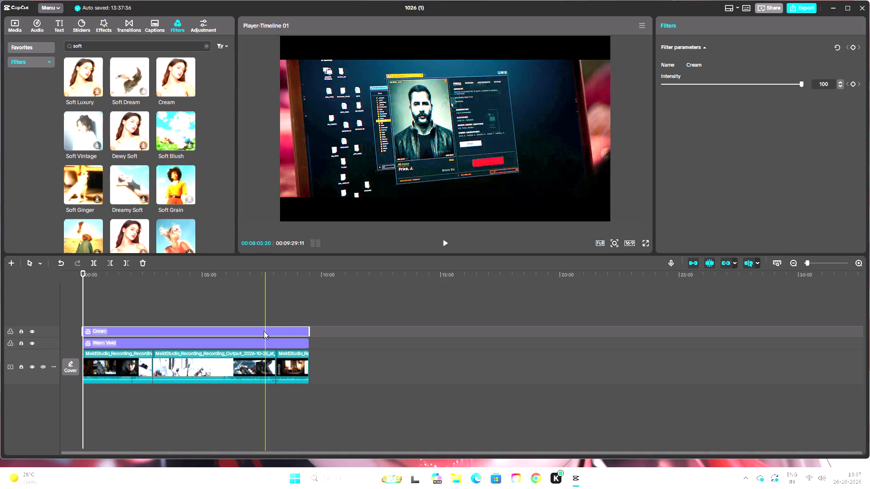
Compare the bearded man's close-up with the Cream and Warm Vivid tracks each hidden and shown, leaving both shown.
{"action": "left_click_drag", "start_coordinate": [82, 273], "coordinate": [112, 278]}
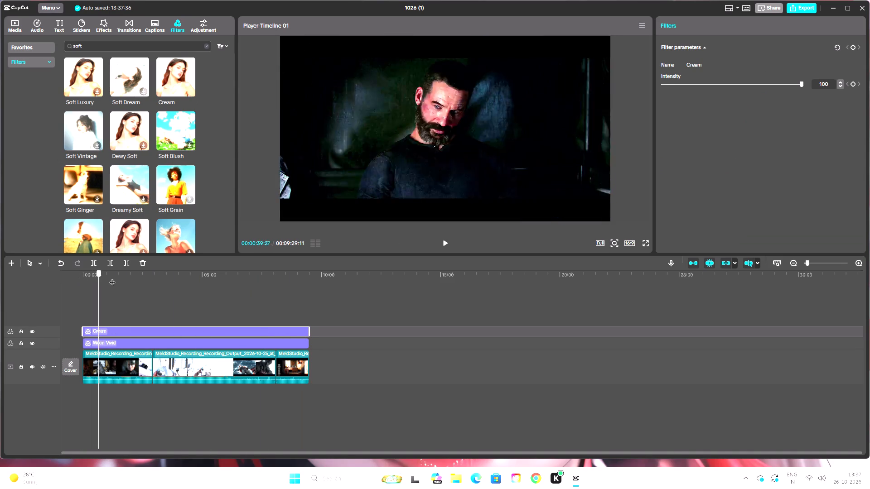
{"action": "left_click_drag", "start_coordinate": [112, 278], "coordinate": [112, 278]}
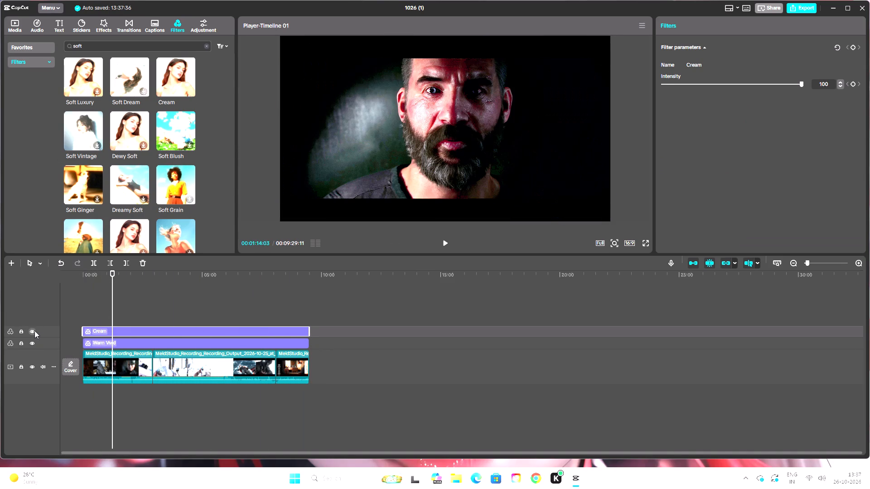
{"action": "left_click", "coordinate": [34, 331]}
{"action": "left_click", "coordinate": [34, 331]}
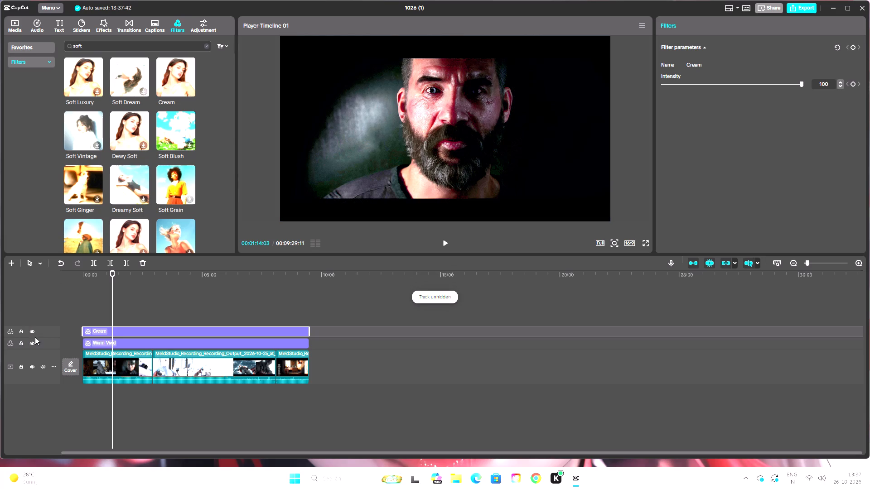
{"action": "left_click", "coordinate": [33, 342]}
{"action": "left_click", "coordinate": [33, 342]}
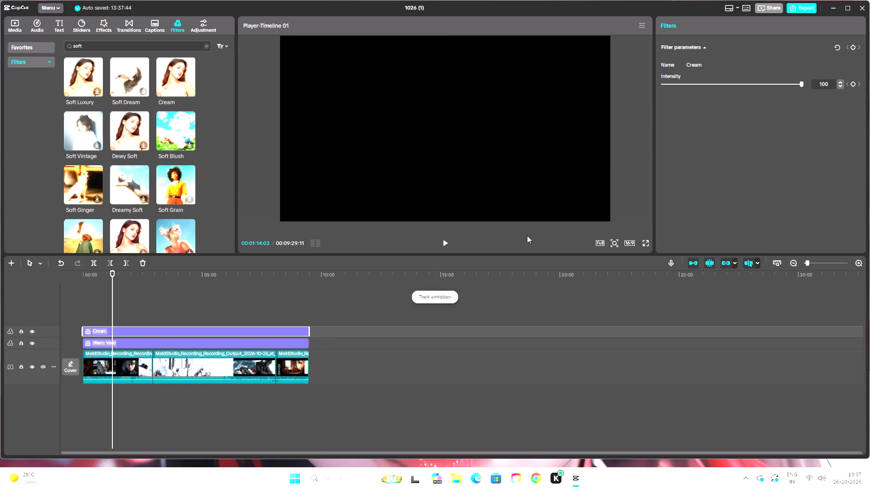
Play the cutscene in full screen to review the combined Cream and Warm Vivid look.
{"action": "left_click", "coordinate": [446, 244]}
{"action": "left_click", "coordinate": [645, 242]}
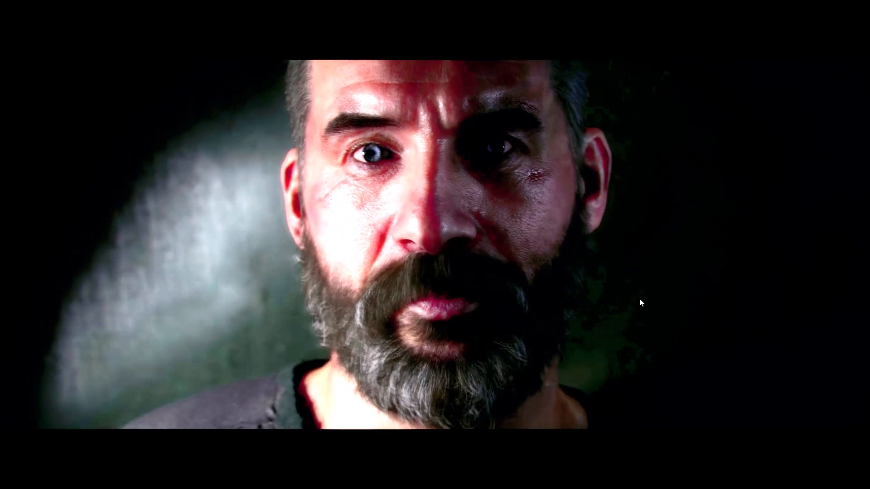
{"action": "left_click", "coordinate": [570, 398]}
{"action": "left_click", "coordinate": [556, 448]}
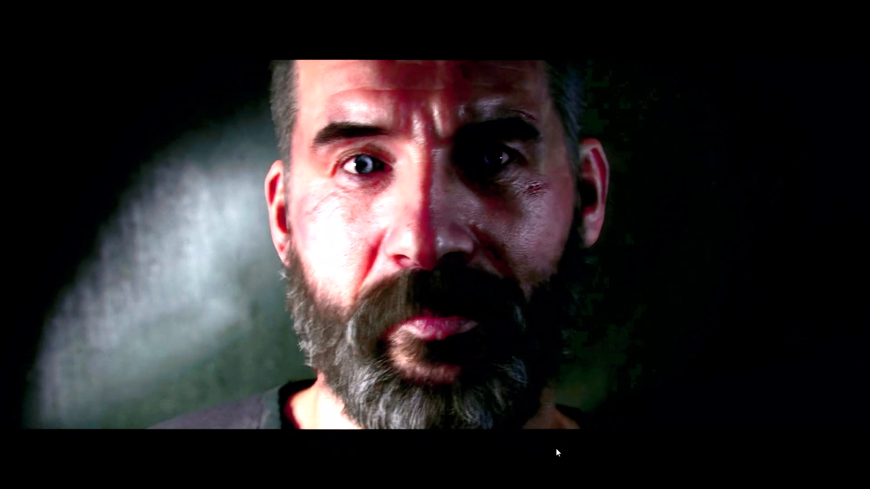
Compare the playing cutscene with the Cream and Warm Vivid tracks each hidden and shown, leaving both shown.
{"action": "left_click", "coordinate": [30, 332]}
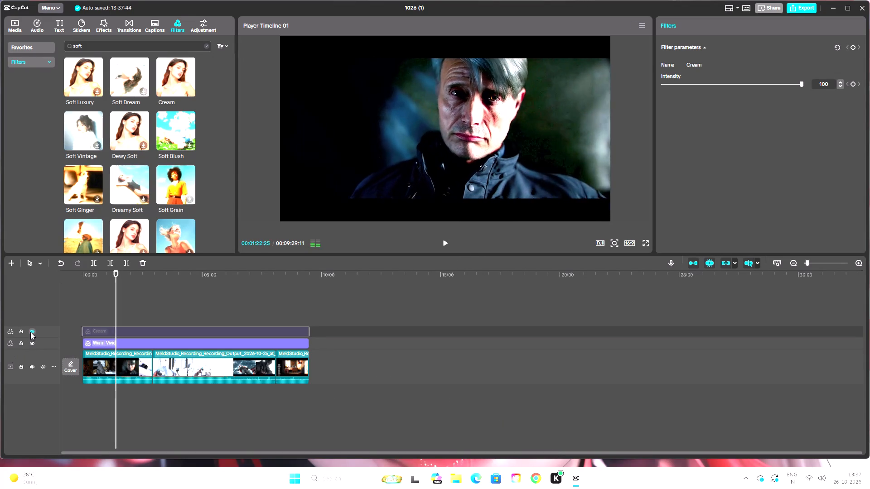
{"action": "left_click", "coordinate": [30, 332]}
{"action": "left_click", "coordinate": [30, 332]}
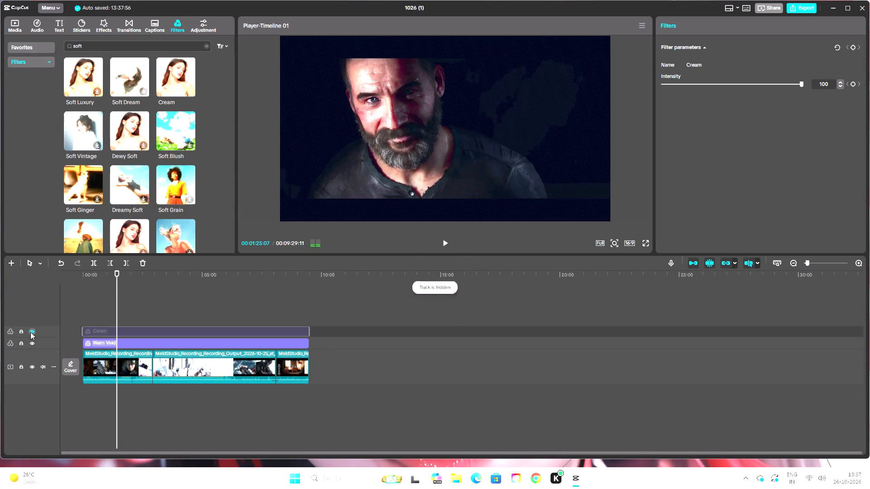
{"action": "left_click", "coordinate": [30, 332]}
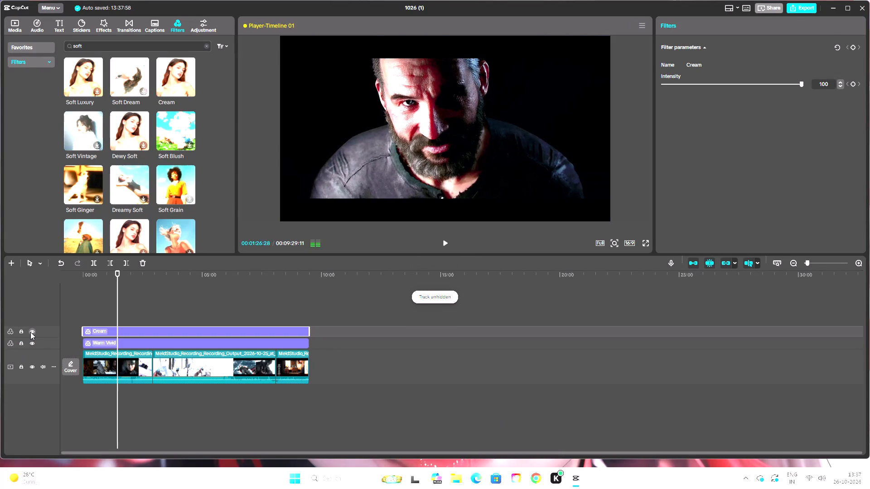
{"action": "left_click", "coordinate": [30, 332]}
{"action": "left_click", "coordinate": [30, 332]}
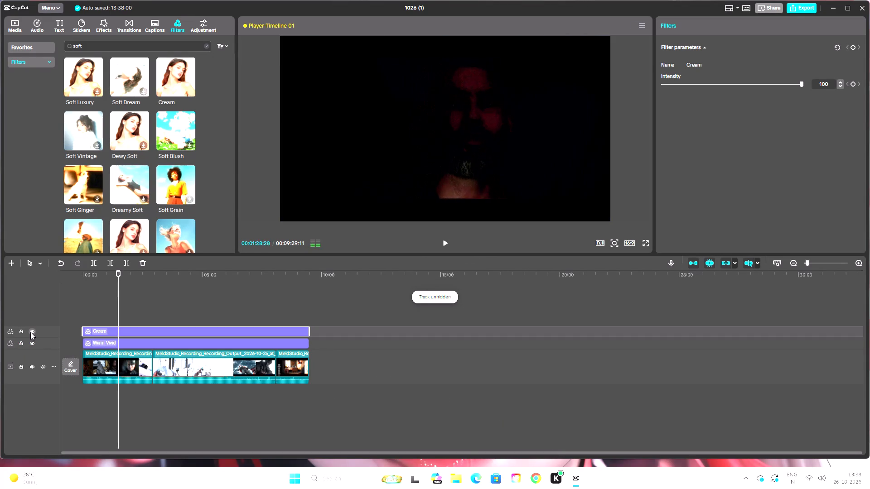
{"action": "left_click", "coordinate": [31, 343]}
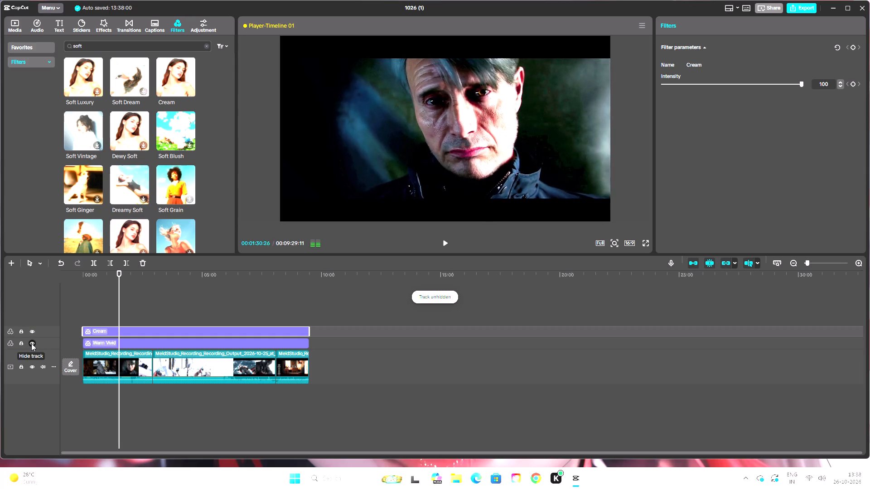
{"action": "left_click", "coordinate": [31, 343]}
{"action": "left_click", "coordinate": [32, 345]}
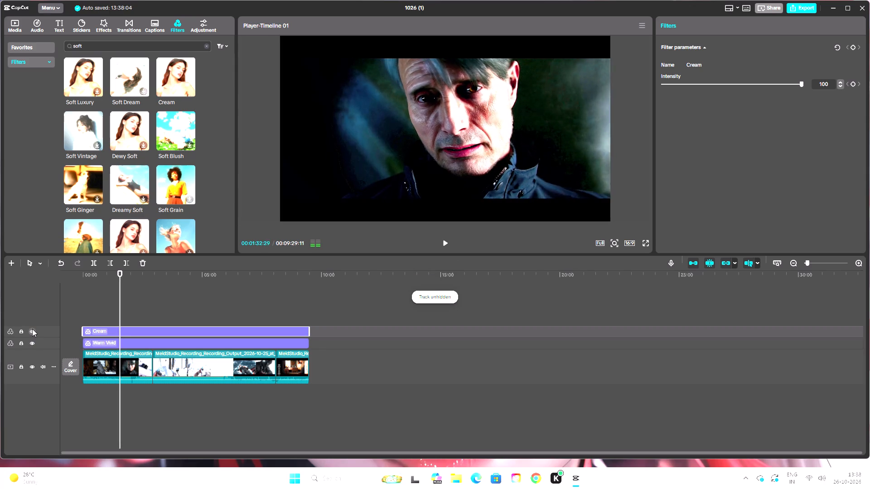
{"action": "left_click", "coordinate": [32, 329]}
{"action": "left_click", "coordinate": [32, 329]}
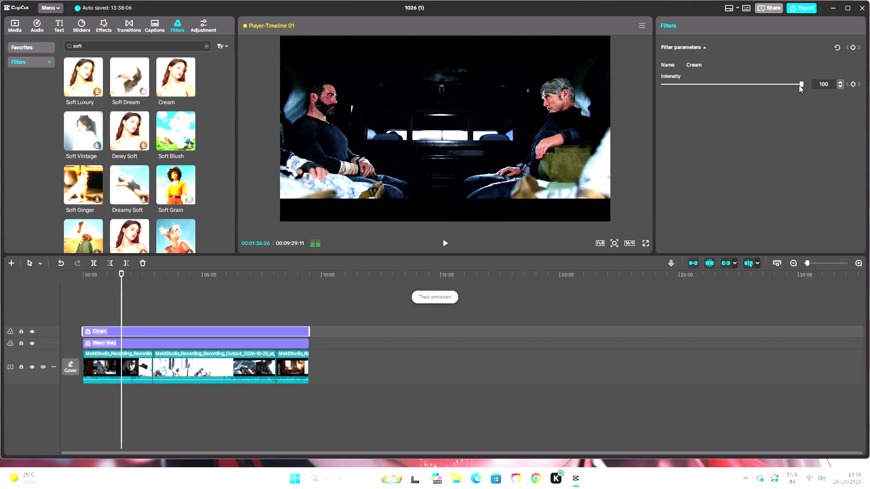
Set the Cream filter's intensity to 80.
{"action": "left_click_drag", "start_coordinate": [800, 84], "coordinate": [789, 89]}
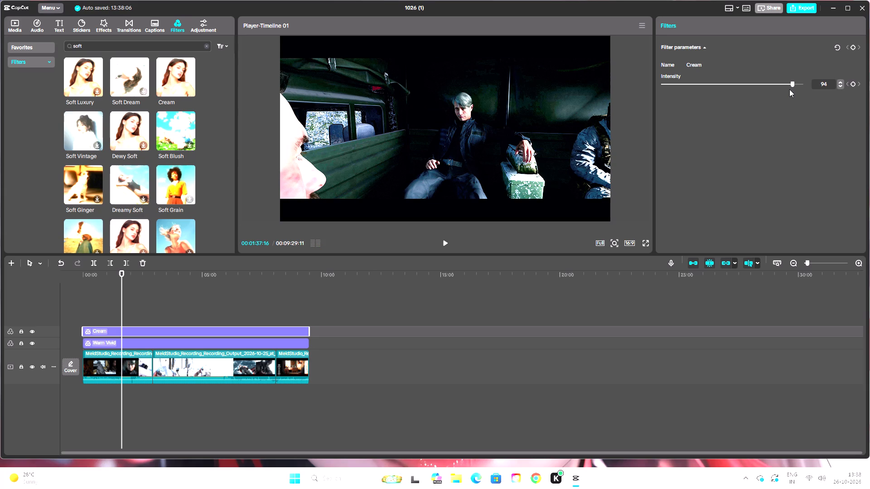
{"action": "left_click_drag", "start_coordinate": [789, 89], "coordinate": [777, 96]}
{"action": "left_click_drag", "start_coordinate": [777, 96], "coordinate": [773, 98]}
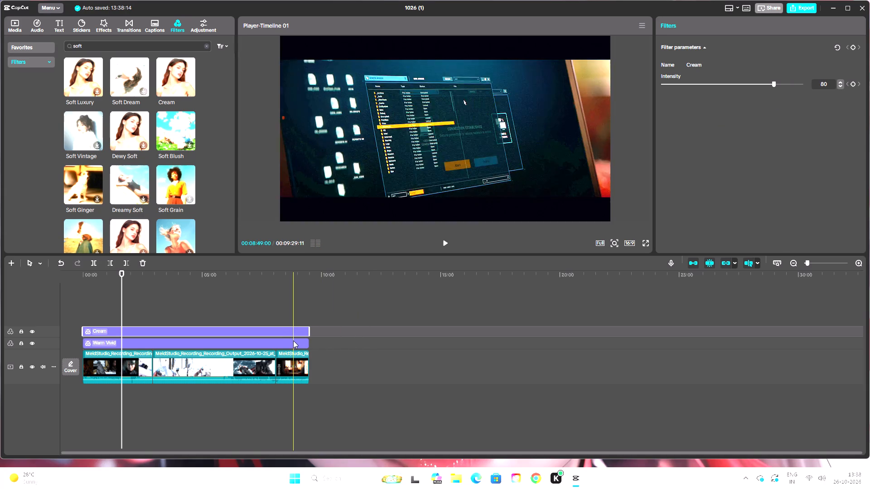
Set the Warm Vivid filter's intensity to 89.
{"action": "left_click", "coordinate": [293, 340]}
{"action": "left_click_drag", "start_coordinate": [802, 86], "coordinate": [799, 87]}
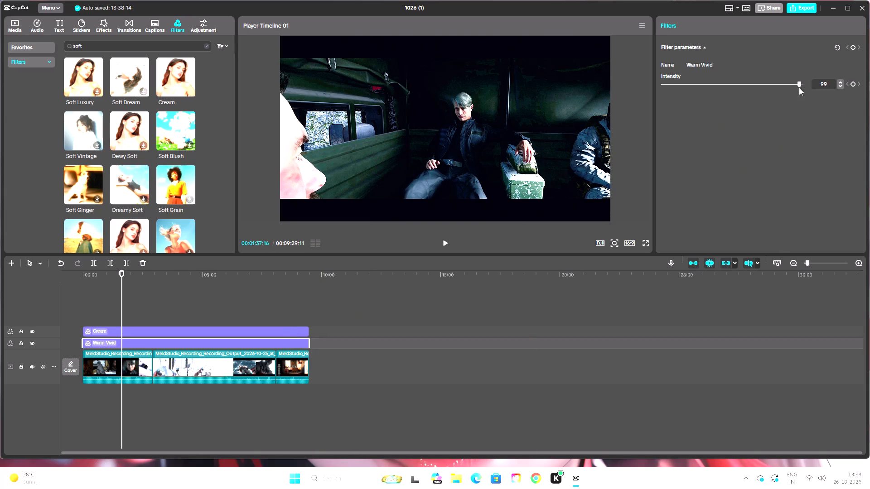
{"action": "left_click_drag", "start_coordinate": [799, 87], "coordinate": [787, 91]}
Set the Warm Vivid filter's intensity to 90.
{"action": "left_click", "coordinate": [842, 81]}
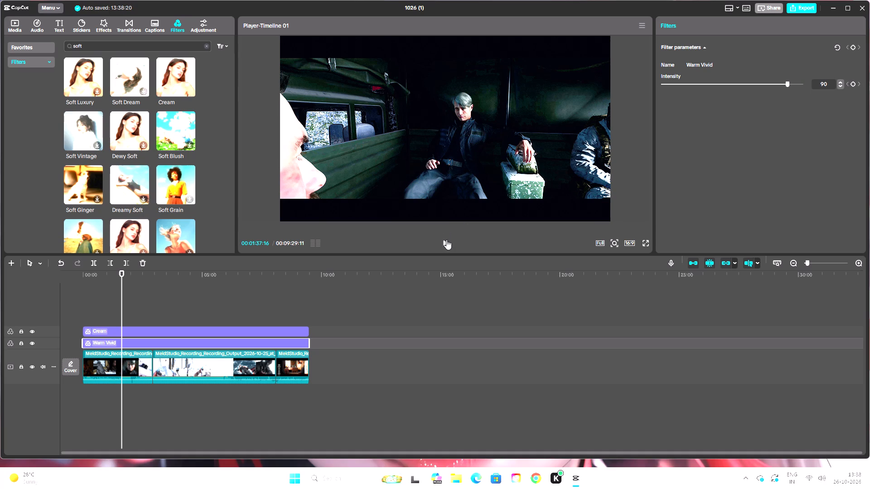
Play the cutscene in full screen and the snowy forest gameplay to review the combined filter look.
{"action": "left_click", "coordinate": [446, 240]}
{"action": "left_click", "coordinate": [645, 242]}
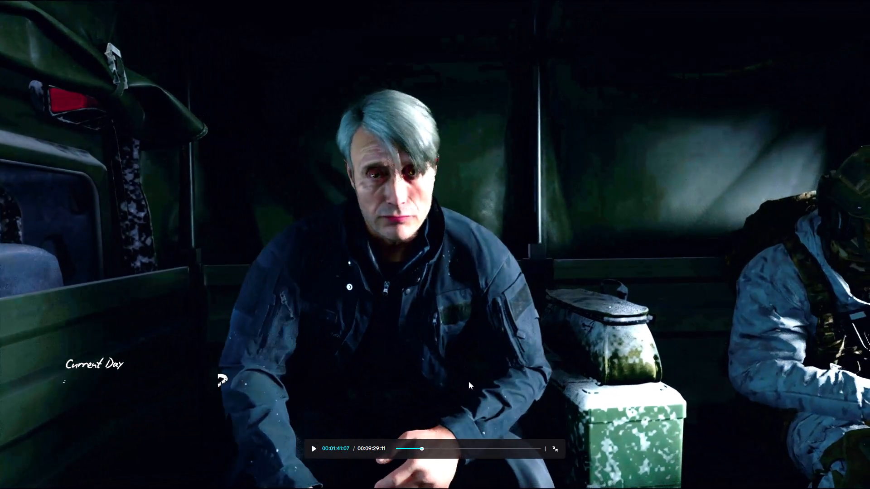
{"action": "left_click", "coordinate": [555, 448]}
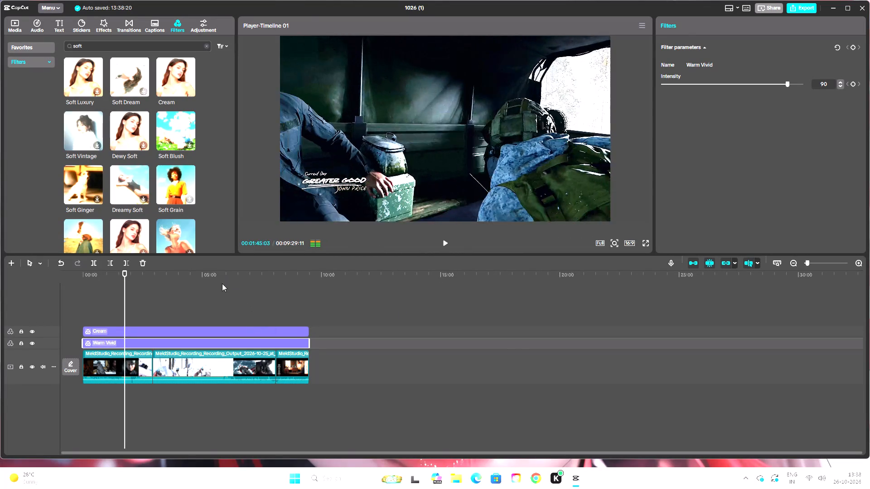
{"action": "left_click_drag", "start_coordinate": [123, 276], "coordinate": [68, 285]}
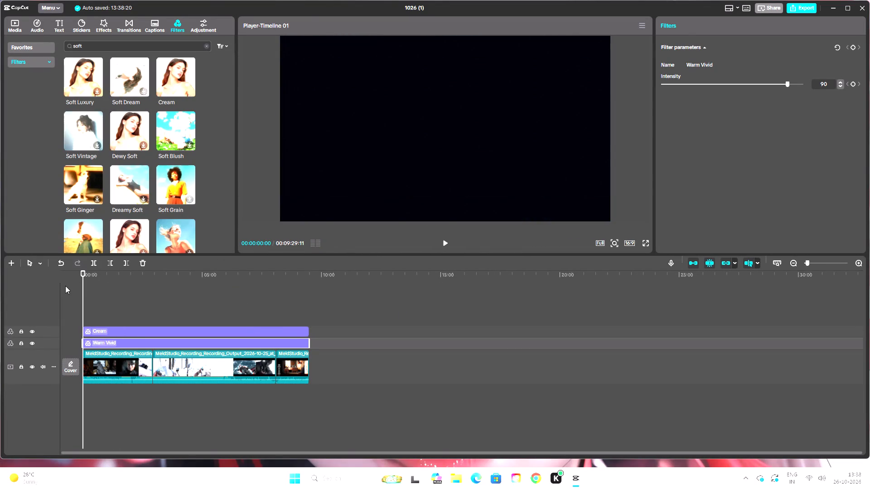
{"action": "left_click_drag", "start_coordinate": [81, 275], "coordinate": [161, 280]}
{"action": "left_click", "coordinate": [445, 242]}
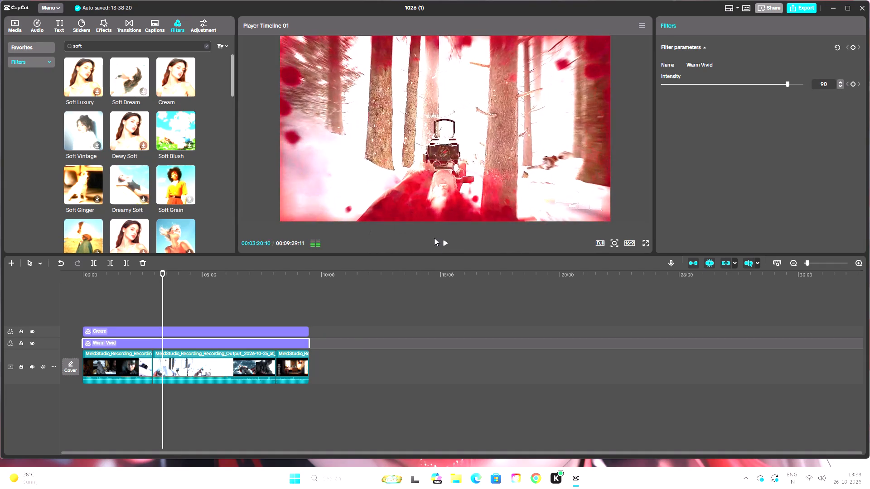
{"action": "left_click", "coordinate": [446, 244]}
{"action": "left_click", "coordinate": [445, 243]}
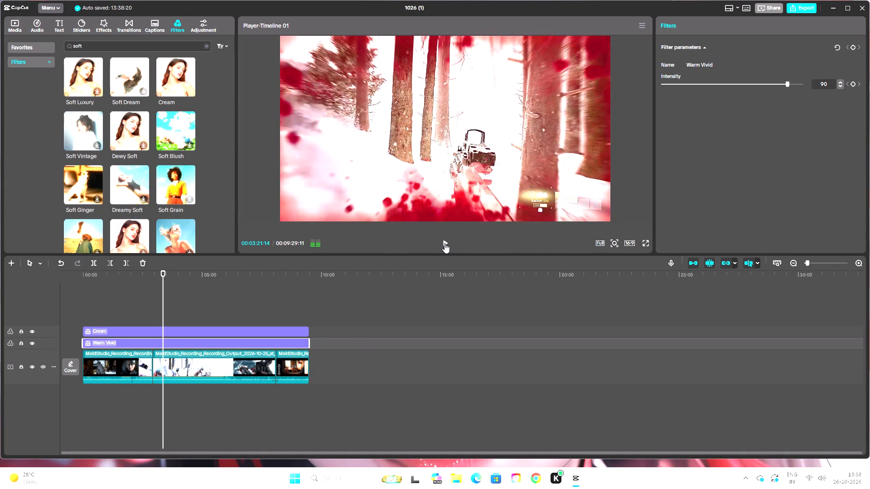
{"action": "left_click", "coordinate": [445, 243]}
{"action": "scroll", "coordinate": [160, 199], "scroll_direction": "down", "scroll_amount": 1}
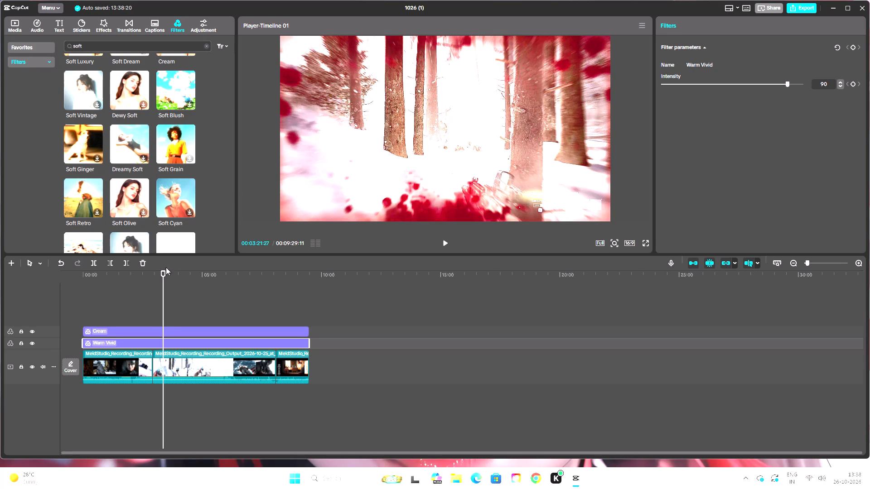
{"action": "left_click_drag", "start_coordinate": [160, 273], "coordinate": [154, 276]}
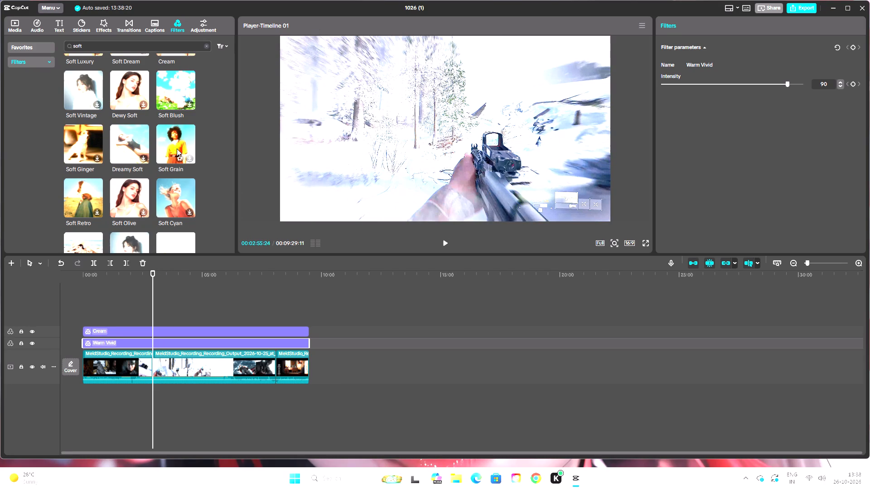
Search the filter library for "quality".
{"action": "scroll", "coordinate": [106, 165], "scroll_direction": "up", "scroll_amount": 3}
{"action": "left_click", "coordinate": [87, 42]}
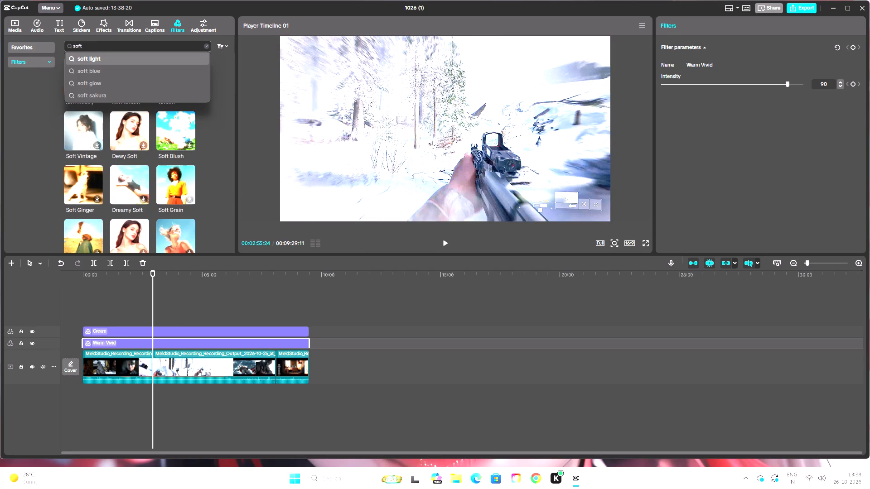
{"action": "key", "text": "BackSpace"}
{"action": "key", "text": "BackSpace"}
{"action": "key", "text": "BackSpace"}
{"action": "key", "text": "BackSpace"}
{"action": "key", "text": "BackSpace"}
{"action": "key", "text": "BackSpace"}
{"action": "key", "text": "BackSpace"}
{"action": "key", "text": "BackSpace"}
{"action": "key", "text": "BackSpace"}
{"action": "type", "text": "qual"}
{"action": "type", "text": "ity"}
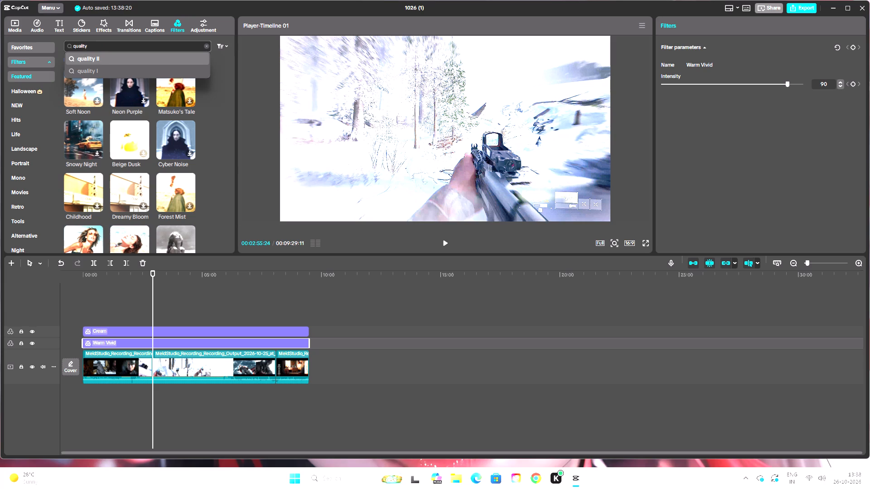
{"action": "key", "text": "Return"}
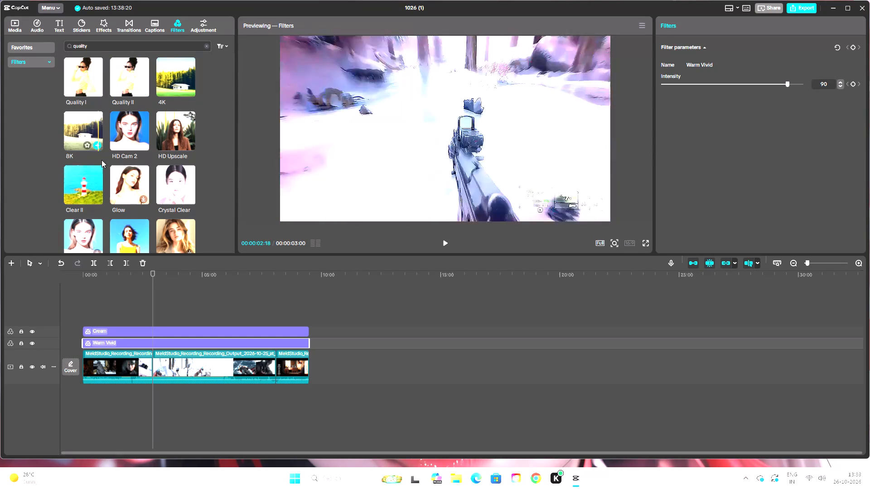
Preview the quality filters, including the downloadable Clear ...arency one, over the opening cutscene to compare their looks.
{"action": "left_click_drag", "start_coordinate": [151, 273], "coordinate": [68, 284]}
{"action": "left_click", "coordinate": [97, 283]}
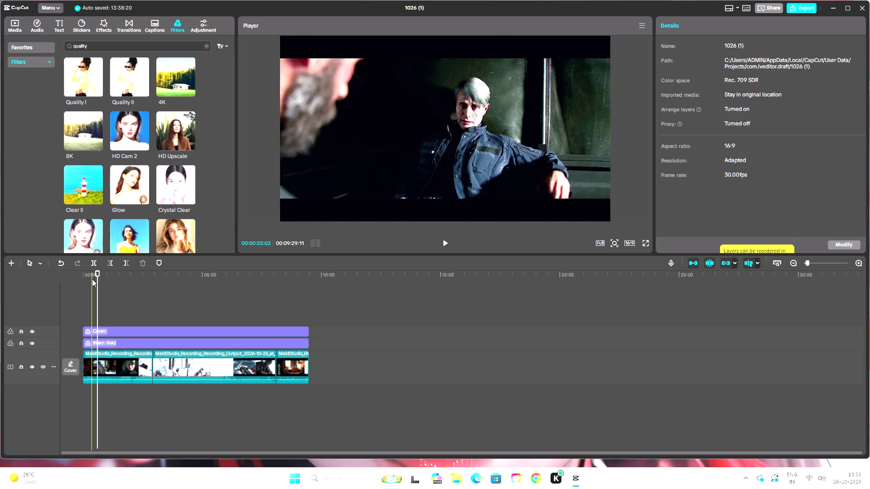
{"action": "left_click_drag", "start_coordinate": [97, 274], "coordinate": [66, 283]}
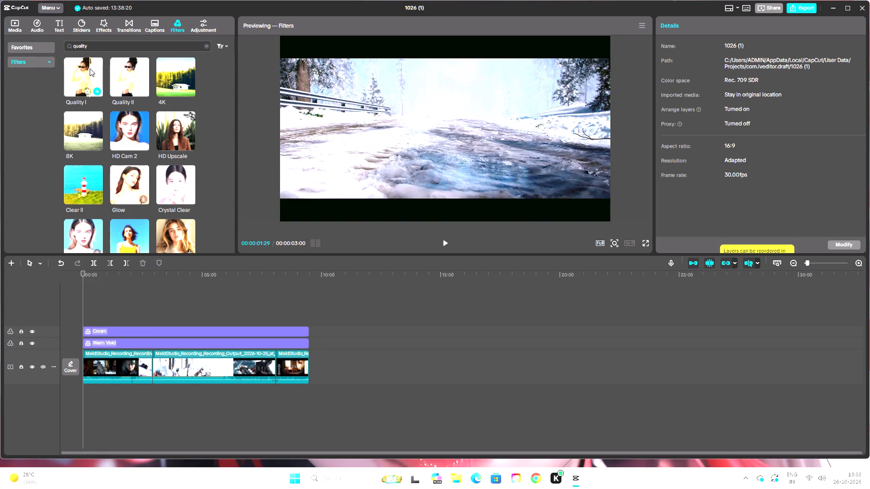
{"action": "left_click_drag", "start_coordinate": [86, 274], "coordinate": [103, 278]}
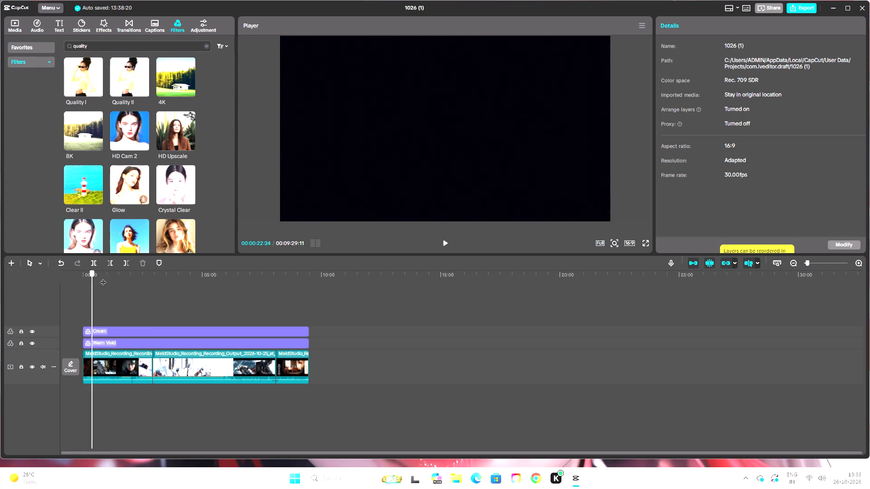
{"action": "left_click_drag", "start_coordinate": [103, 278], "coordinate": [106, 283]}
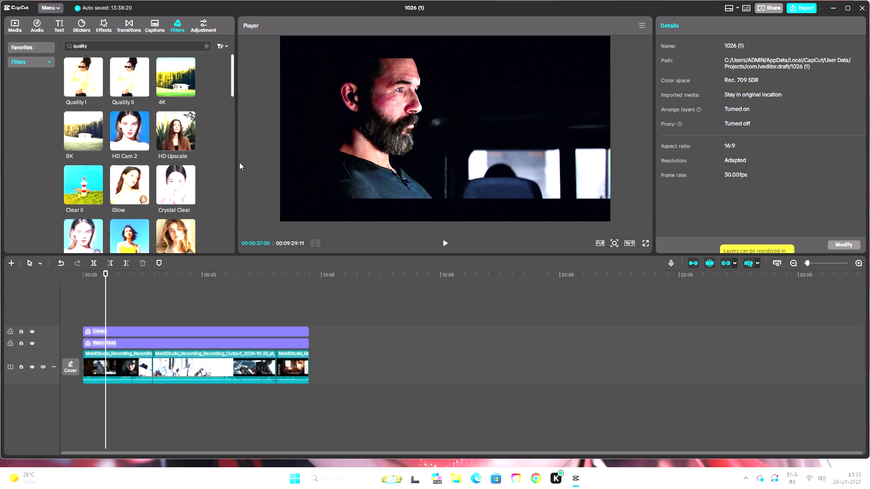
{"action": "left_click", "coordinate": [104, 273]}
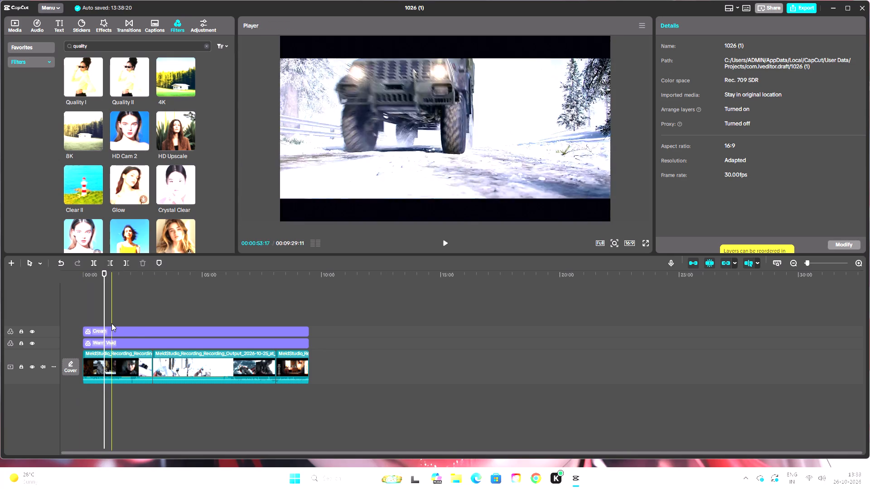
{"action": "left_click", "coordinate": [104, 271]}
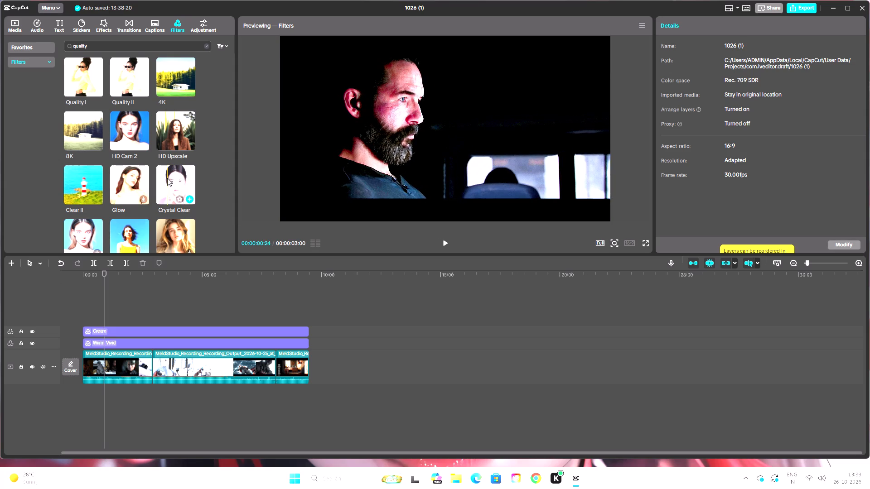
{"action": "scroll", "coordinate": [180, 188], "scroll_direction": "down", "scroll_amount": 1}
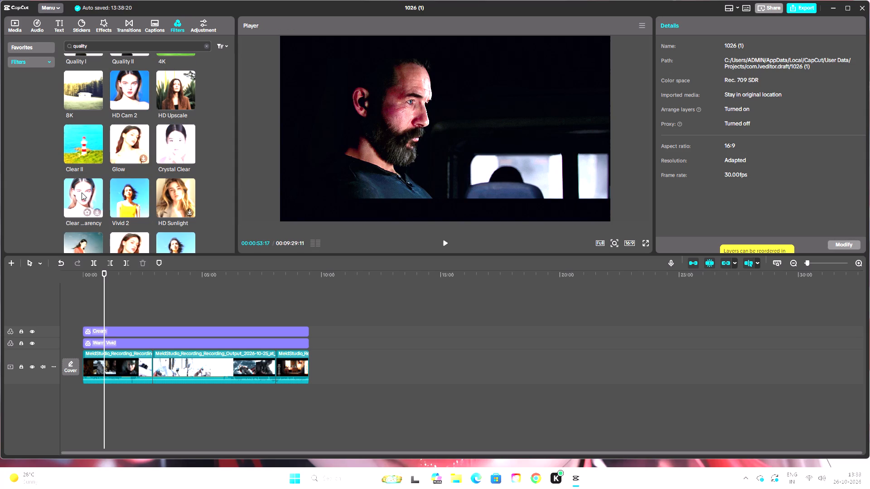
{"action": "left_click", "coordinate": [97, 212]}
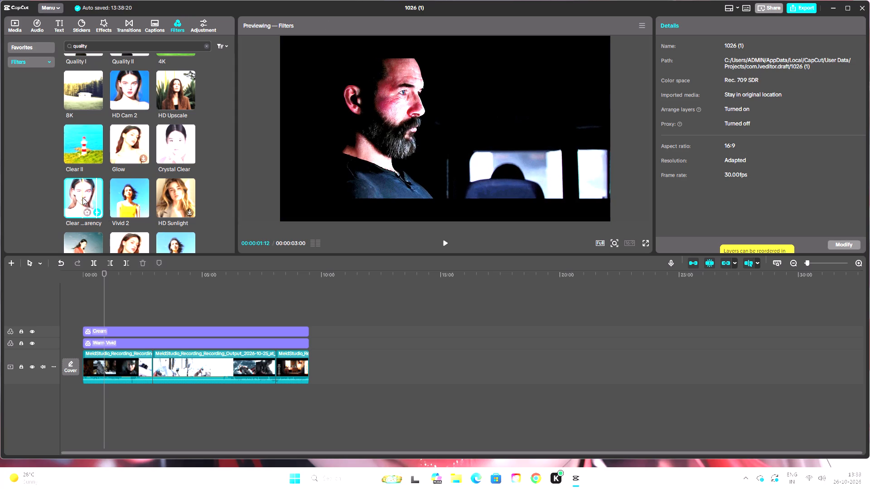
{"action": "scroll", "coordinate": [176, 193], "scroll_direction": "down", "scroll_amount": 1}
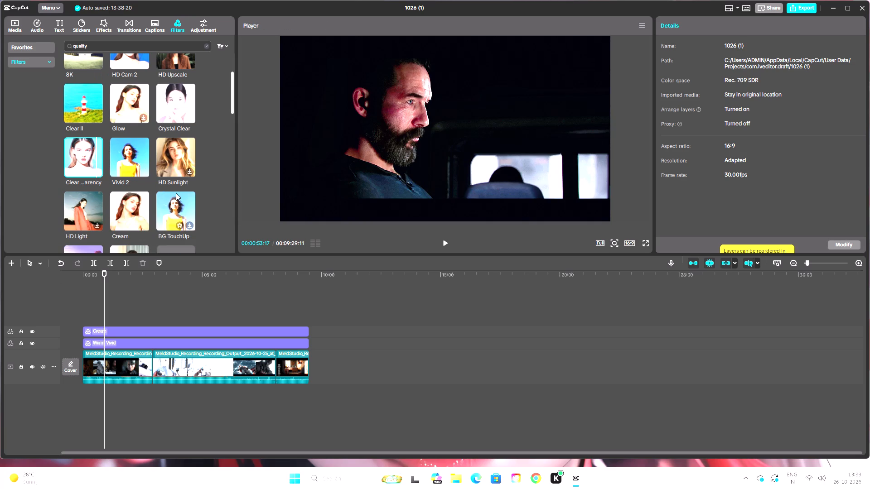
{"action": "scroll", "coordinate": [134, 213], "scroll_direction": "down", "scroll_amount": 1}
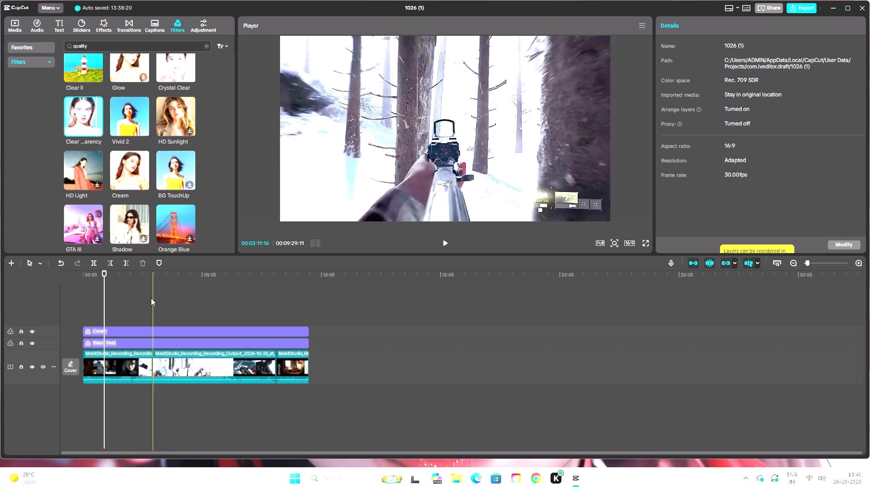
Add the Crystal Clear filter at the very start of the timeline.
{"action": "left_click_drag", "start_coordinate": [105, 273], "coordinate": [80, 280]}
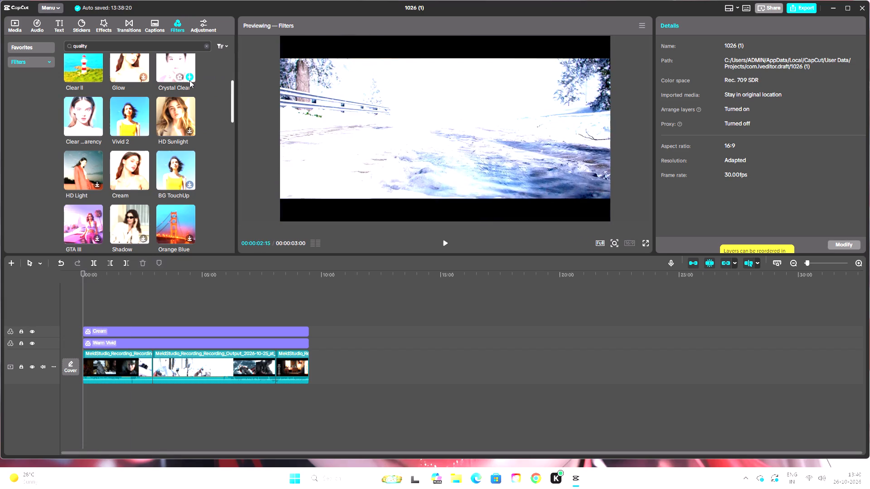
{"action": "left_click", "coordinate": [189, 78]}
Delete the Cream filter from the timeline.
{"action": "left_click", "coordinate": [129, 328]}
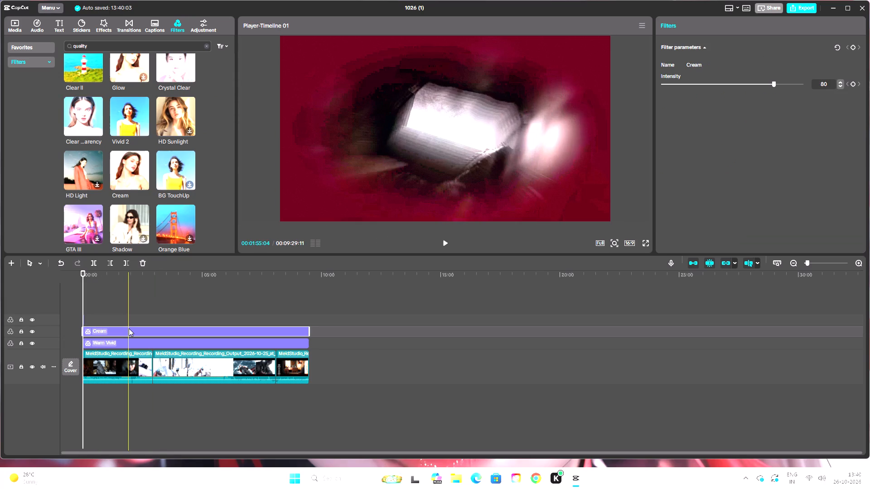
{"action": "key", "text": "BackSpace"}
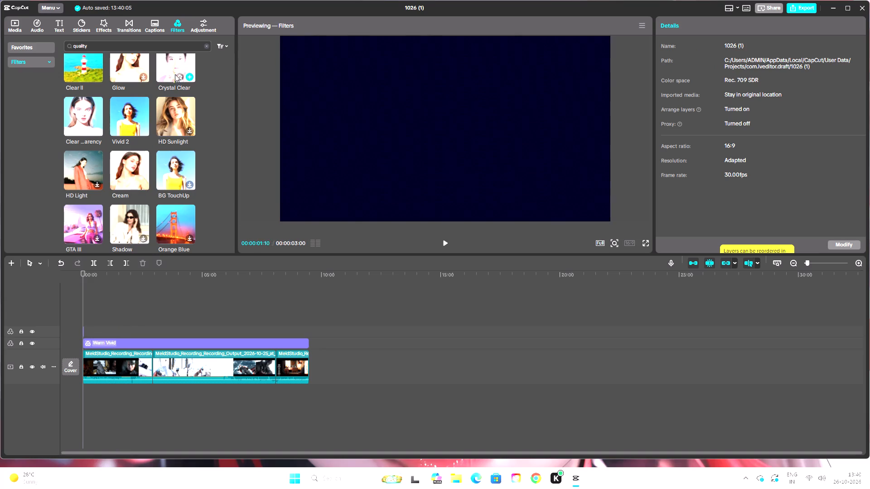
Add another Crystal Clear filter, stretch it along the timeline on the track above Warm Vivid, and trim its end to the video's end.
{"action": "left_click", "coordinate": [190, 74]}
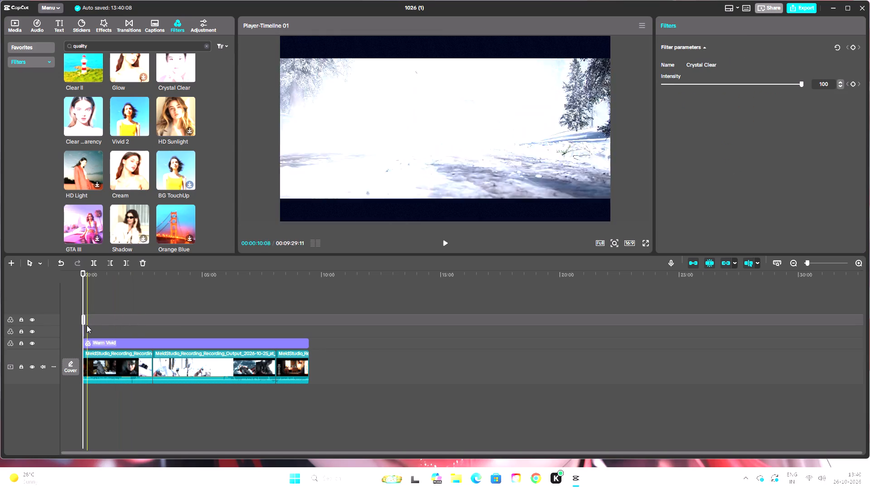
{"action": "left_click_drag", "start_coordinate": [84, 321], "coordinate": [297, 338]}
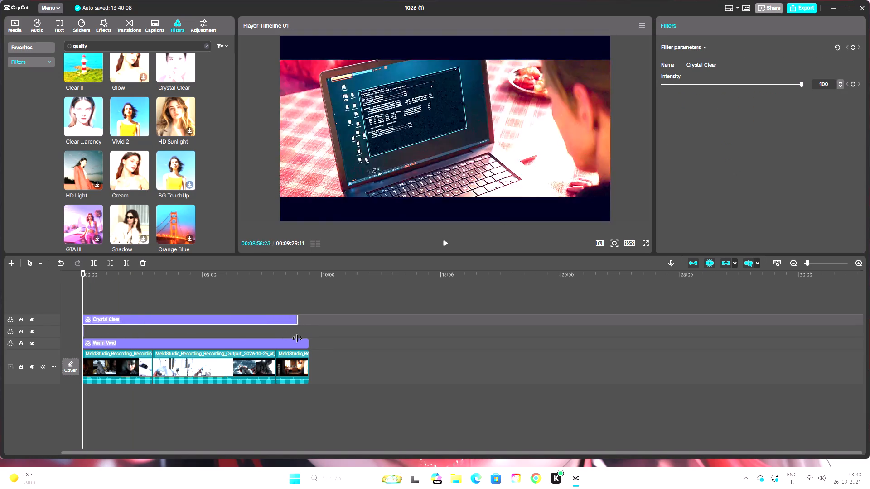
{"action": "left_click_drag", "start_coordinate": [297, 338], "coordinate": [311, 343]}
{"action": "left_click_drag", "start_coordinate": [268, 319], "coordinate": [274, 331]}
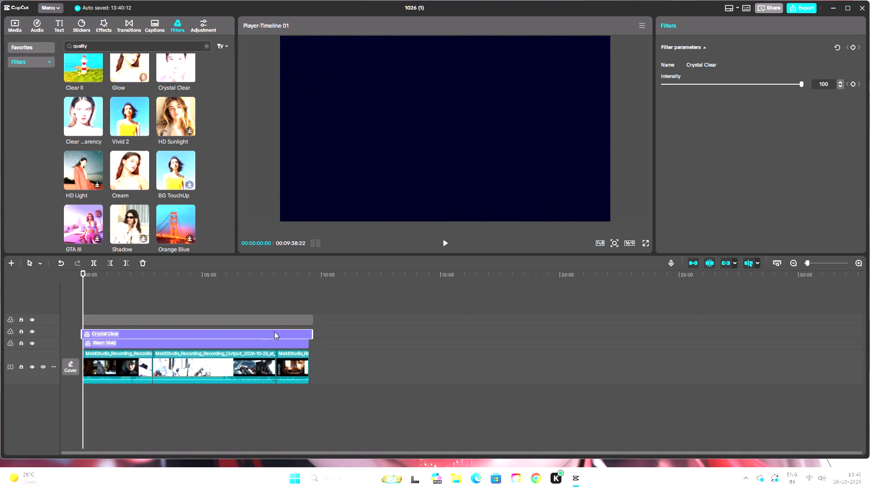
{"action": "left_click_drag", "start_coordinate": [274, 331], "coordinate": [271, 331]}
{"action": "left_click", "coordinate": [309, 327]}
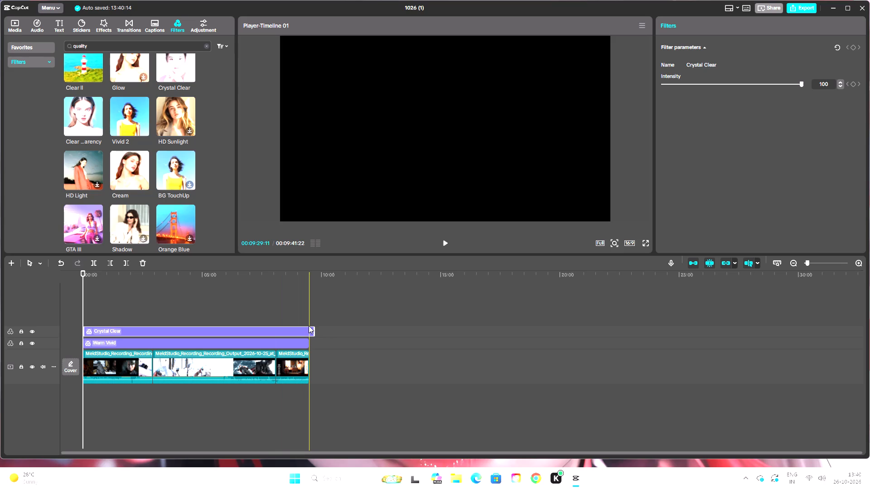
{"action": "left_click", "coordinate": [311, 312]}
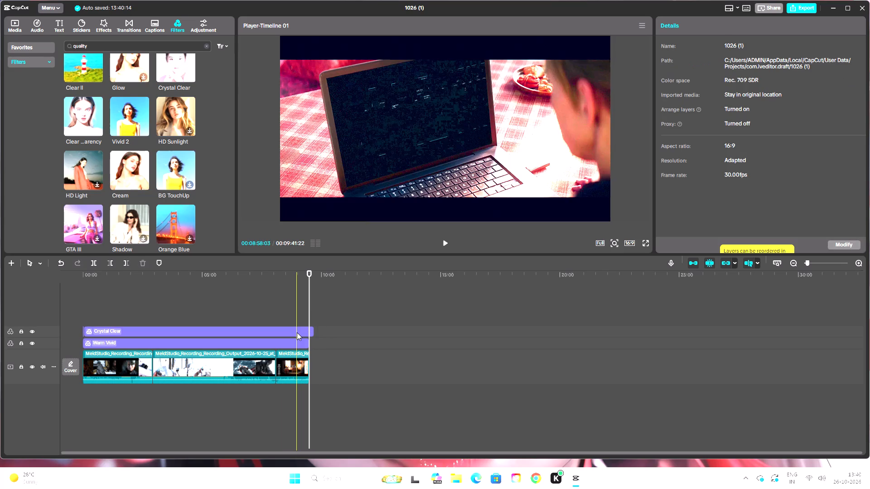
{"action": "left_click", "coordinate": [297, 330]}
{"action": "left_click_drag", "start_coordinate": [312, 330], "coordinate": [308, 335]}
Compare the later cutscene and gameplay shots with the Crystal Clear and Warm Vivid tracks each hidden and shown, leaving both shown.
{"action": "left_click_drag", "start_coordinate": [309, 273], "coordinate": [250, 288]}
{"action": "left_click", "coordinate": [443, 240]}
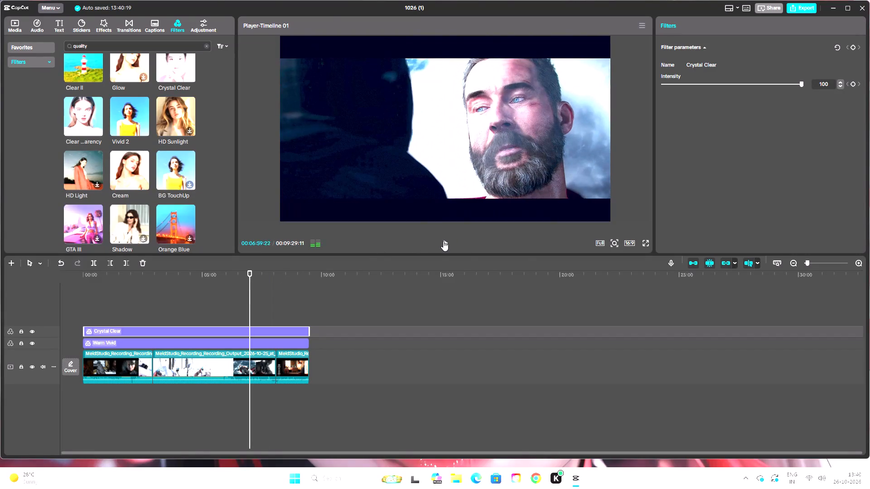
{"action": "left_click", "coordinate": [29, 332]}
{"action": "left_click", "coordinate": [29, 332]}
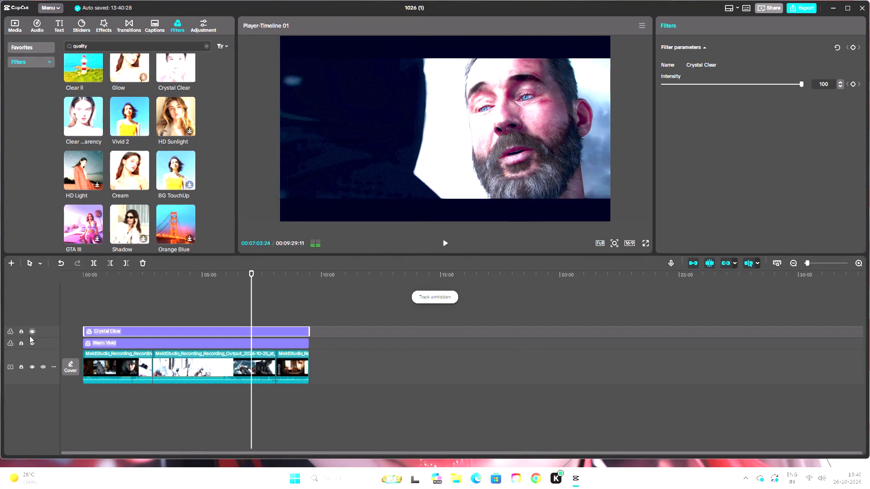
{"action": "left_click", "coordinate": [30, 343]}
{"action": "left_click", "coordinate": [30, 343]}
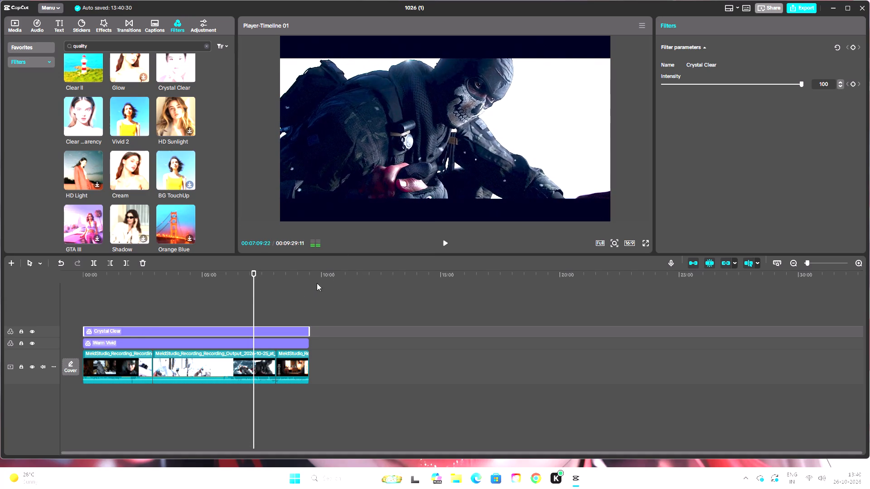
{"action": "left_click_drag", "start_coordinate": [251, 275], "coordinate": [222, 289]}
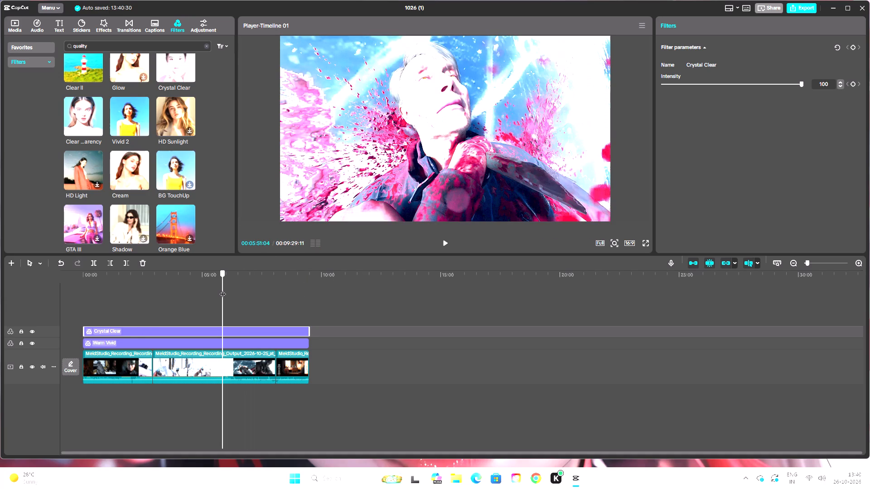
{"action": "left_click_drag", "start_coordinate": [222, 289], "coordinate": [218, 295]}
{"action": "left_click", "coordinate": [34, 331]}
{"action": "left_click", "coordinate": [34, 332]}
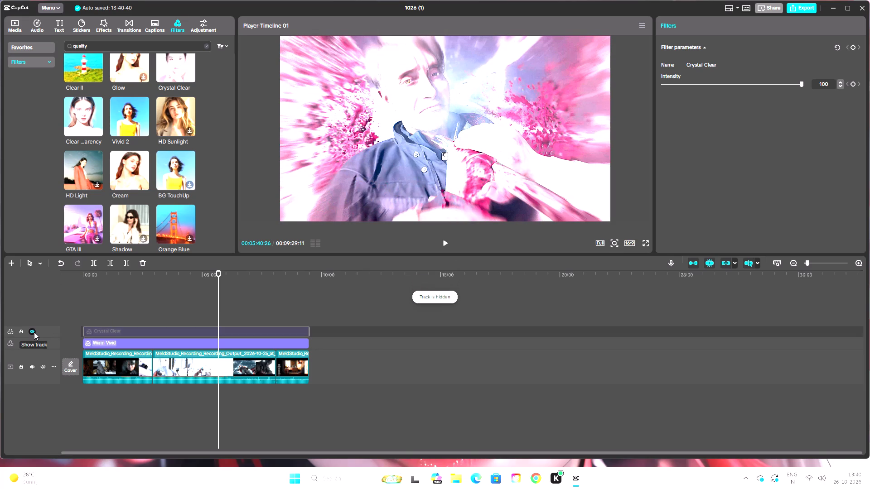
{"action": "left_click", "coordinate": [33, 345]}
{"action": "left_click", "coordinate": [33, 345]}
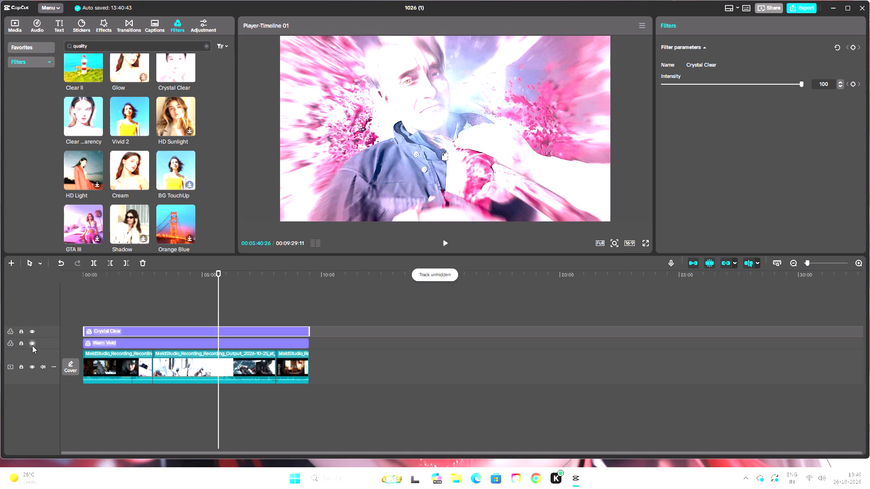
Lower the Crystal Clear filter's intensity to 20, checking the cutscene with the filter hidden and shown and in full-screen playback.
{"action": "left_click", "coordinate": [30, 333]}
{"action": "left_click", "coordinate": [30, 333]}
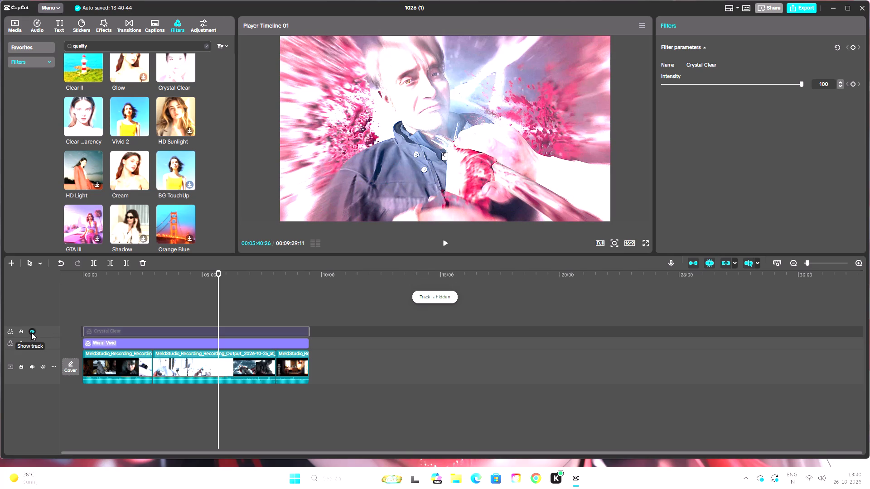
{"action": "left_click", "coordinate": [31, 332]}
{"action": "left_click_drag", "start_coordinate": [802, 84], "coordinate": [764, 96]}
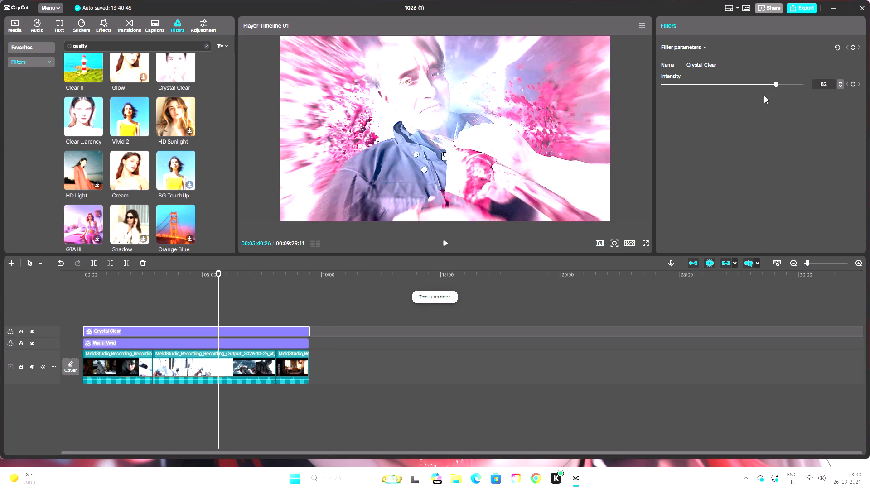
{"action": "left_click_drag", "start_coordinate": [764, 96], "coordinate": [694, 111]}
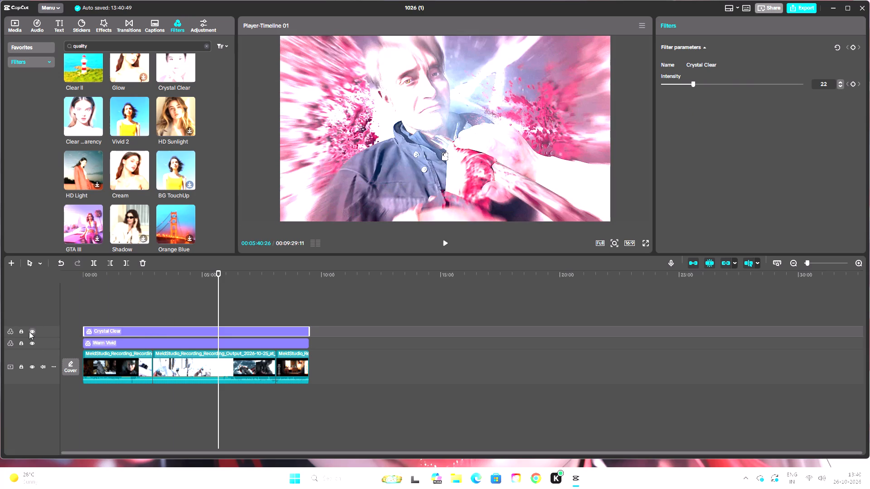
{"action": "left_click", "coordinate": [444, 245]}
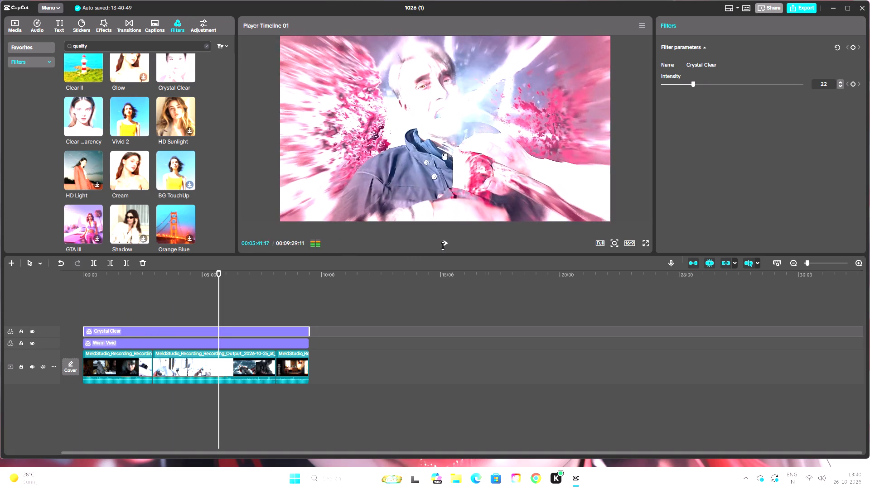
{"action": "left_click", "coordinate": [643, 243]}
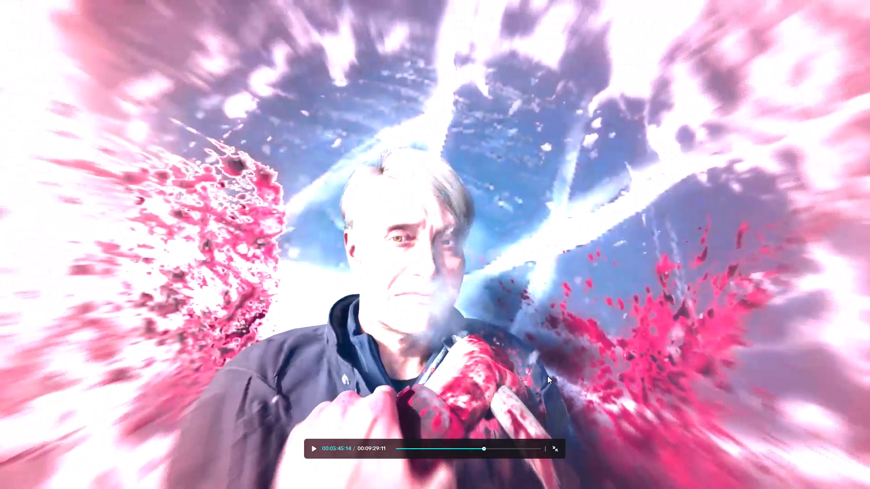
{"action": "left_click", "coordinate": [530, 373]}
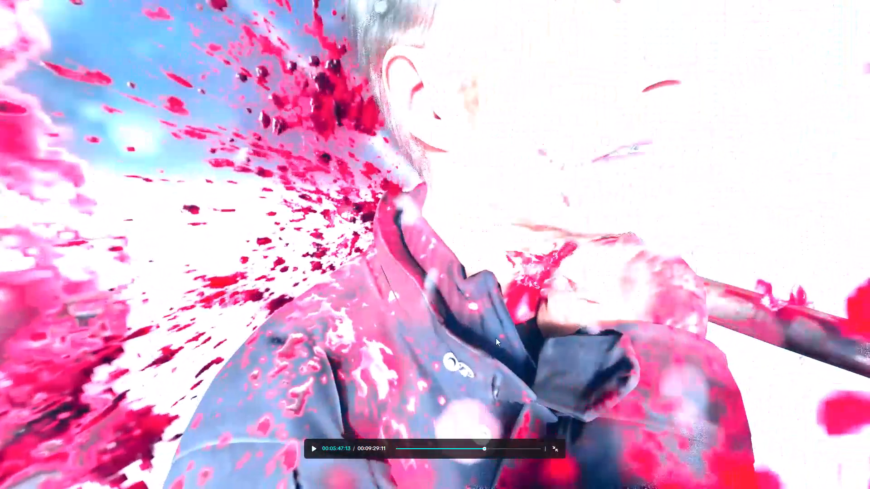
{"action": "left_click", "coordinate": [553, 453]}
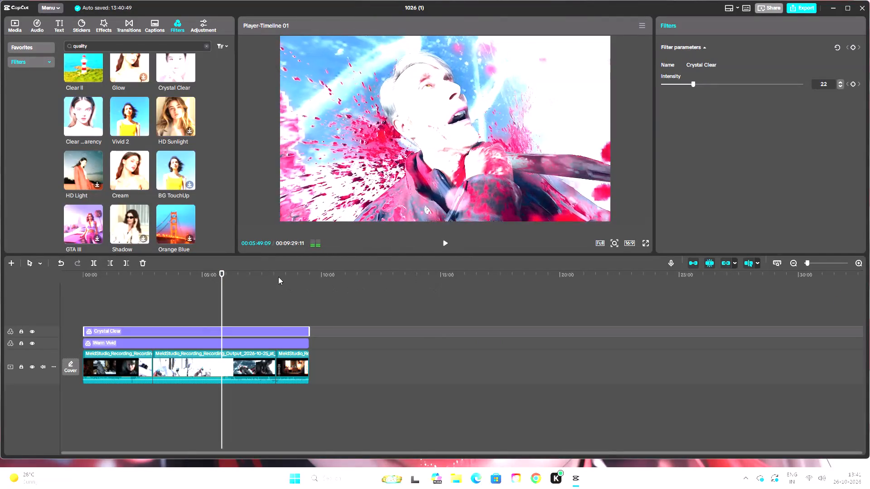
{"action": "double_click", "coordinate": [843, 86]}
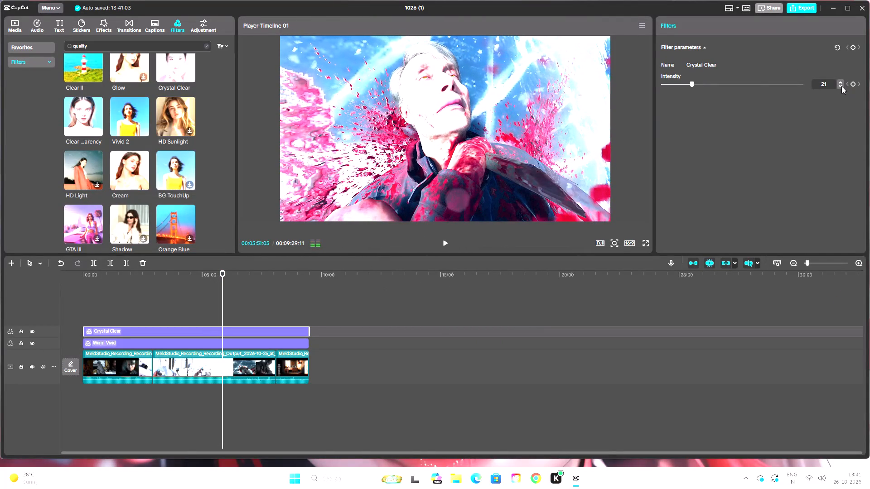
Compare the shot with each filter track hidden and shown, set the Warm Vivid filter's intensity to 80, and preview the later scenes.
{"action": "left_click", "coordinate": [34, 330]}
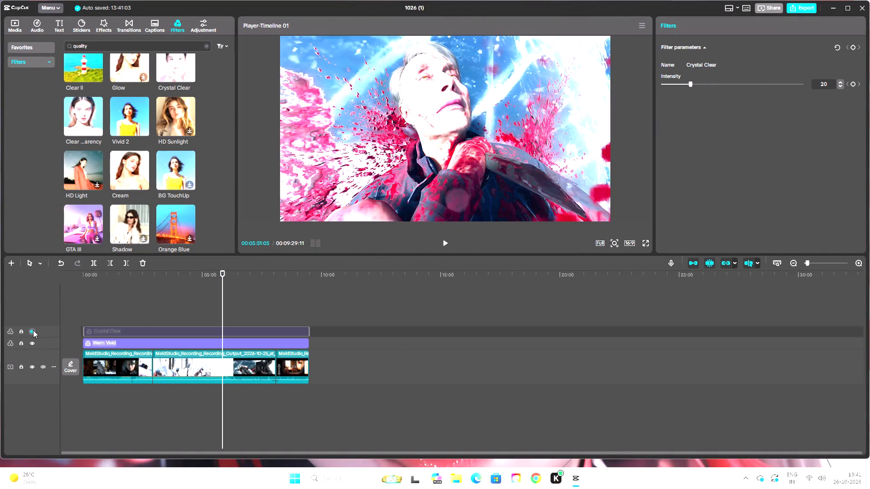
{"action": "left_click", "coordinate": [33, 330]}
{"action": "left_click", "coordinate": [33, 341]}
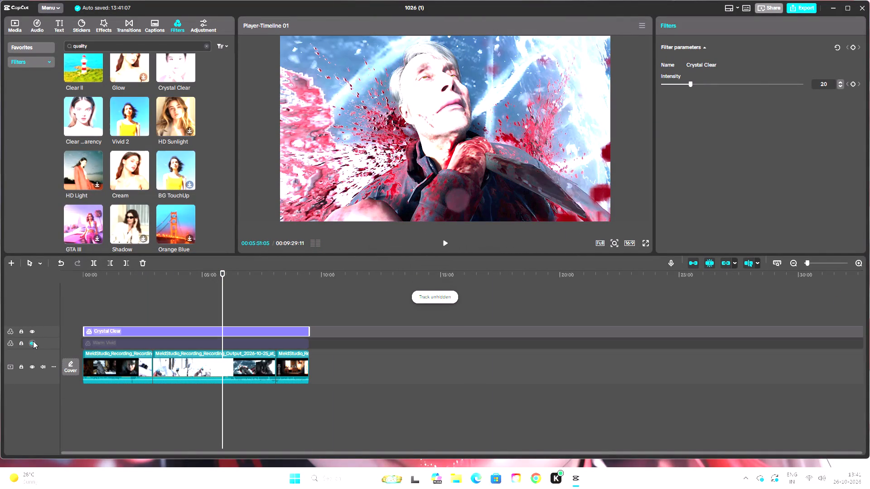
{"action": "left_click", "coordinate": [33, 341]}
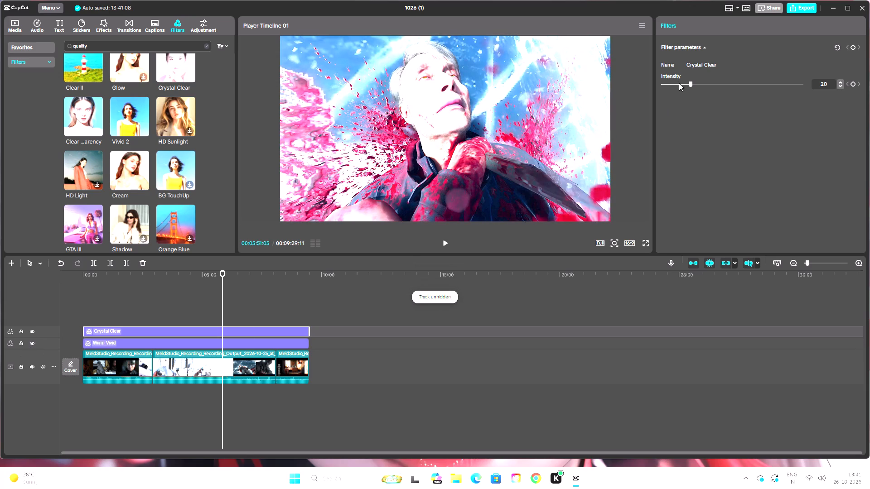
{"action": "left_click", "coordinate": [287, 341]}
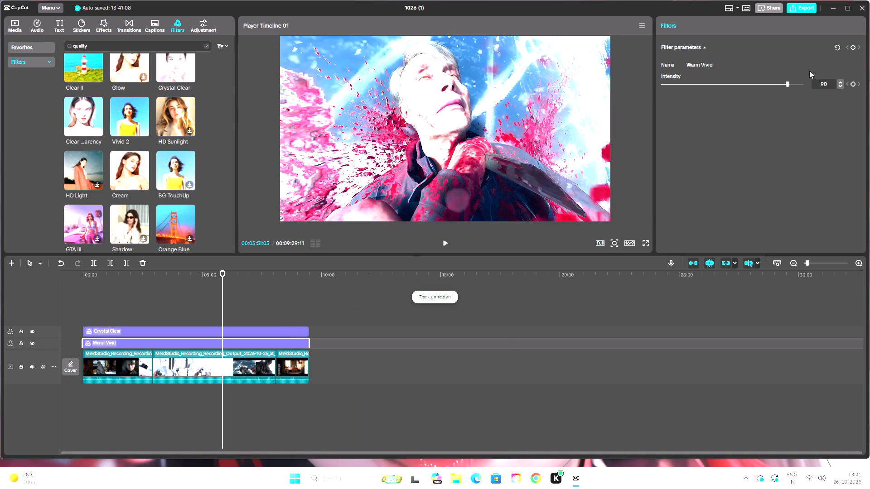
{"action": "triple_click", "coordinate": [840, 85]}
{"action": "triple_click", "coordinate": [840, 85]}
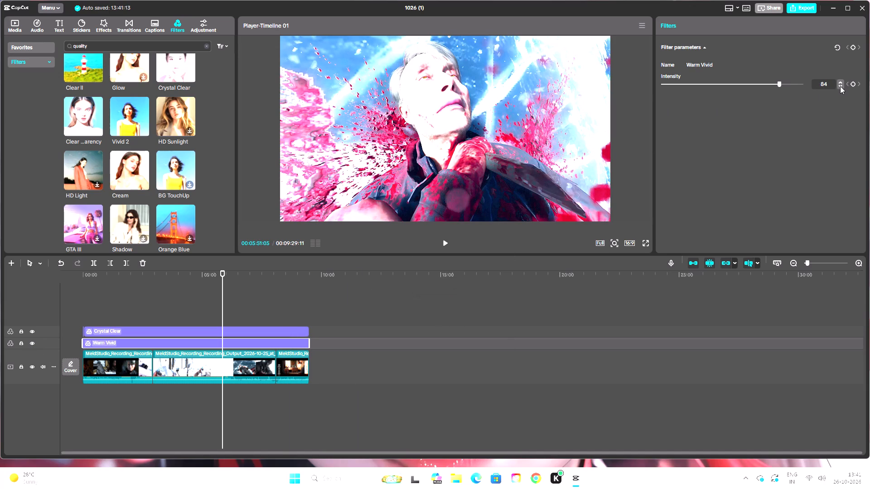
{"action": "triple_click", "coordinate": [840, 86]}
{"action": "left_click", "coordinate": [840, 86]}
{"action": "left_click", "coordinate": [447, 241]}
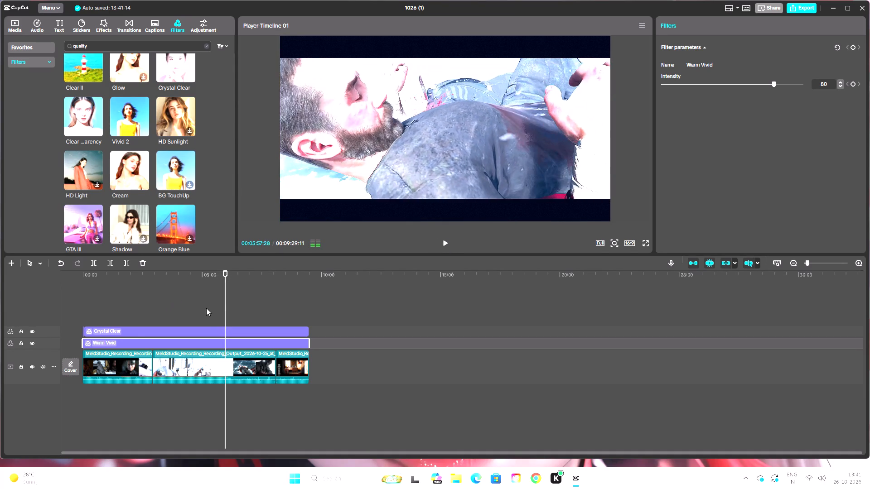
{"action": "left_click_drag", "start_coordinate": [227, 273], "coordinate": [243, 276]}
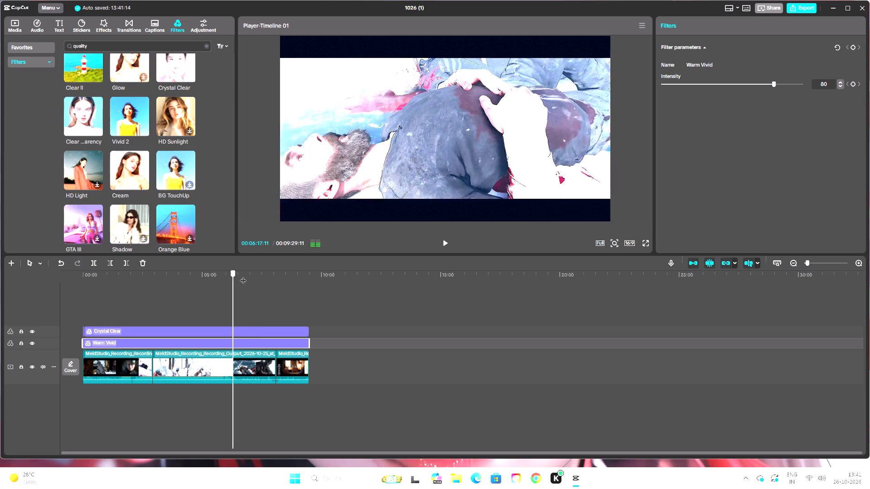
{"action": "left_click_drag", "start_coordinate": [243, 276], "coordinate": [285, 287]}
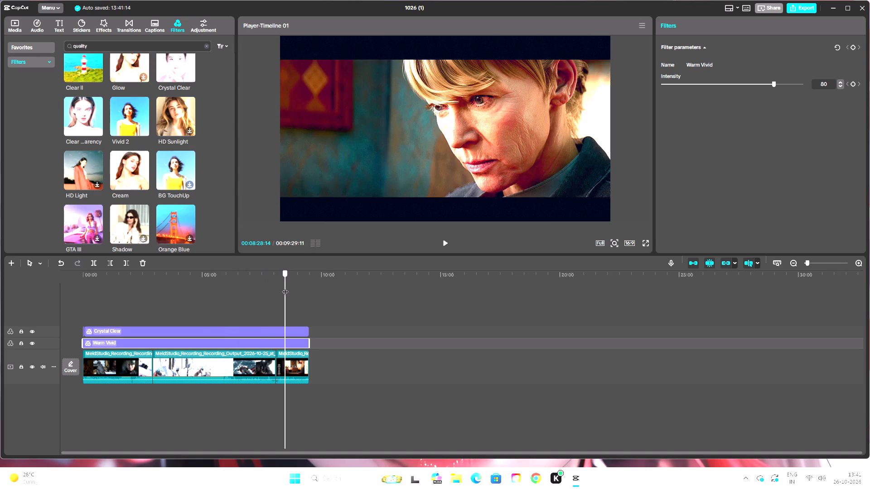
Add a custom adjustment layer at the very start of the timeline and stretch it to about the video's end.
{"action": "left_click_drag", "start_coordinate": [285, 287], "coordinate": [58, 287]}
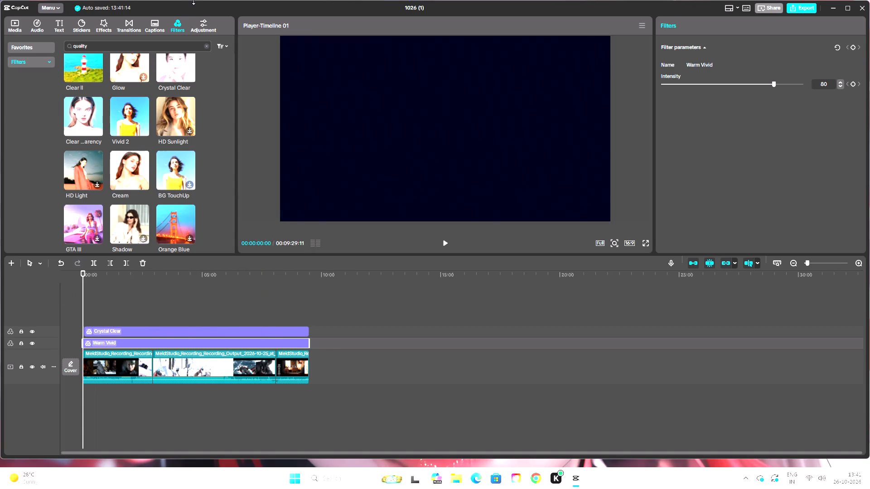
{"action": "left_click", "coordinate": [209, 25]}
{"action": "left_click", "coordinate": [98, 75]}
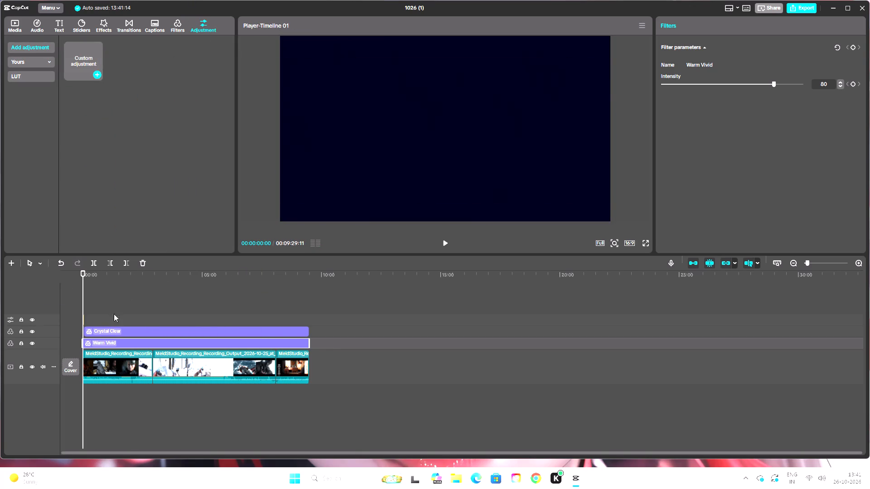
{"action": "left_click_drag", "start_coordinate": [86, 320], "coordinate": [302, 323]}
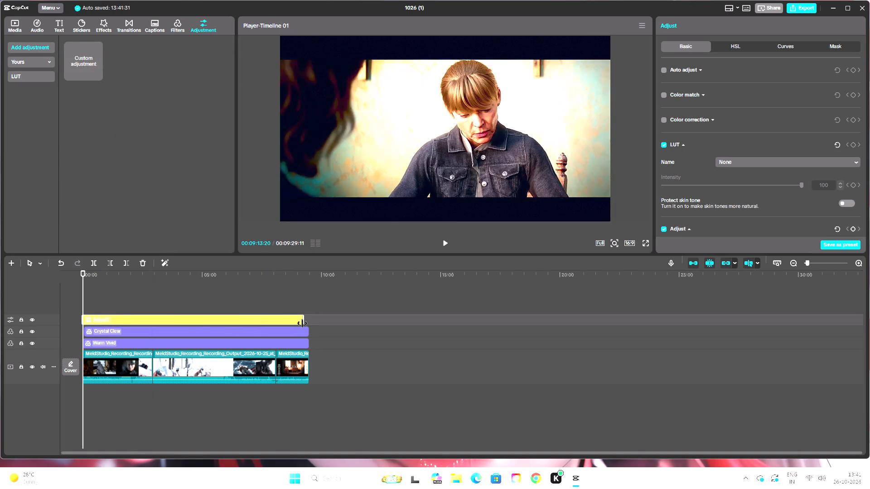
{"action": "left_click_drag", "start_coordinate": [302, 323], "coordinate": [305, 326]}
Set the adjustment layer's Sharpen to 10 and Clarity to 18, using a dark close-up in the first clip as reference.
{"action": "scroll", "coordinate": [768, 157], "scroll_direction": "down", "scroll_amount": 3}
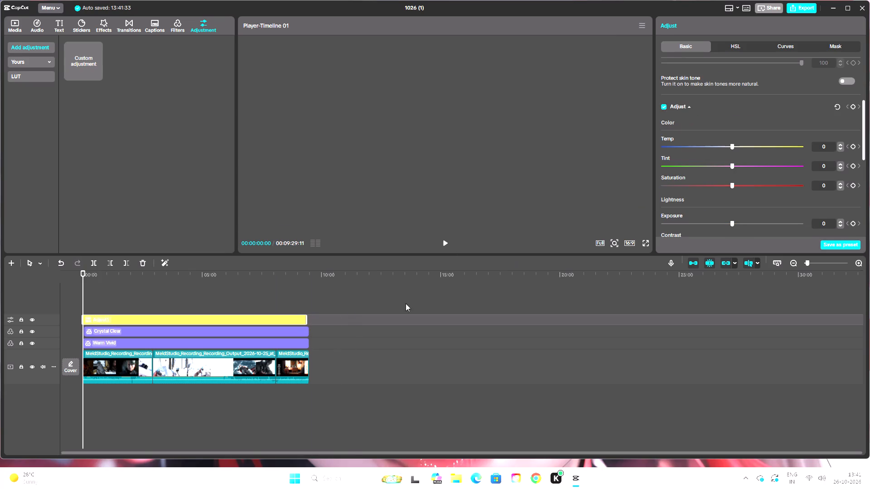
{"action": "left_click_drag", "start_coordinate": [82, 276], "coordinate": [116, 285]}
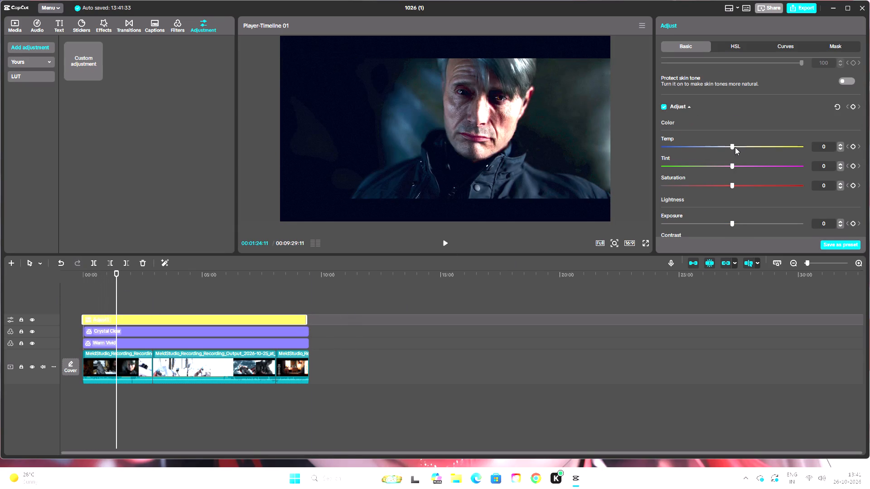
{"action": "scroll", "coordinate": [713, 172], "scroll_direction": "down", "scroll_amount": 3}
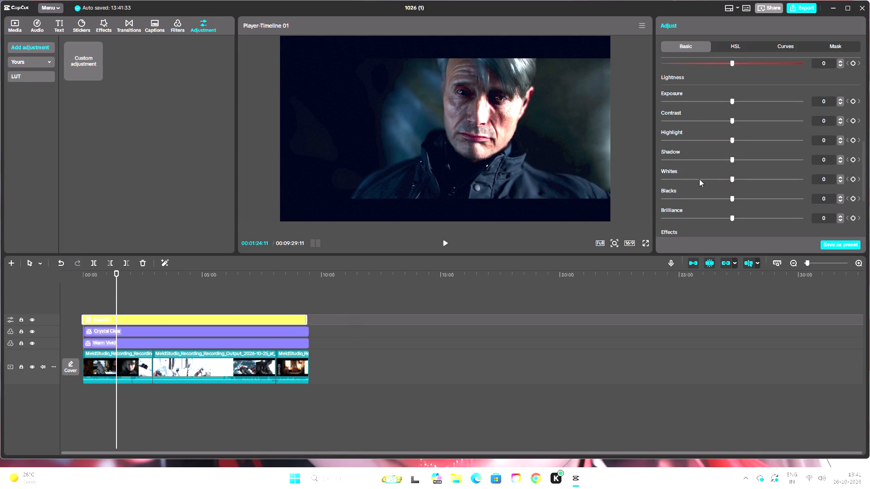
{"action": "scroll", "coordinate": [699, 152], "scroll_direction": "down", "scroll_amount": 2}
{"action": "left_click_drag", "start_coordinate": [665, 175], "coordinate": [687, 178]}
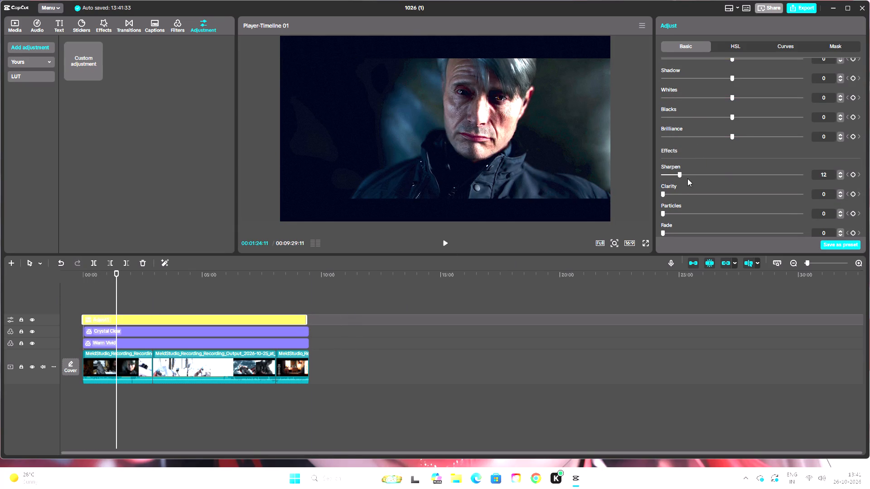
{"action": "left_click_drag", "start_coordinate": [687, 178], "coordinate": [677, 184]}
{"action": "left_click_drag", "start_coordinate": [662, 196], "coordinate": [681, 199]}
{"action": "left_click_drag", "start_coordinate": [681, 199], "coordinate": [685, 203]}
{"action": "left_click_drag", "start_coordinate": [685, 203], "coordinate": [686, 203]}
Set the adjustment layer's Exposure to 2 and Saturation to 2, and change its Brilliance slightly.
{"action": "scroll", "coordinate": [731, 151], "scroll_direction": "up", "scroll_amount": 2}
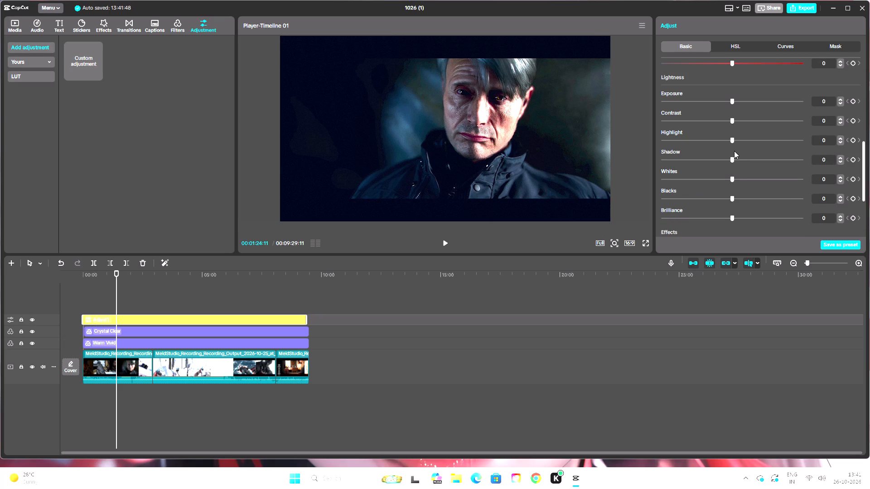
{"action": "left_click", "coordinate": [840, 98]}
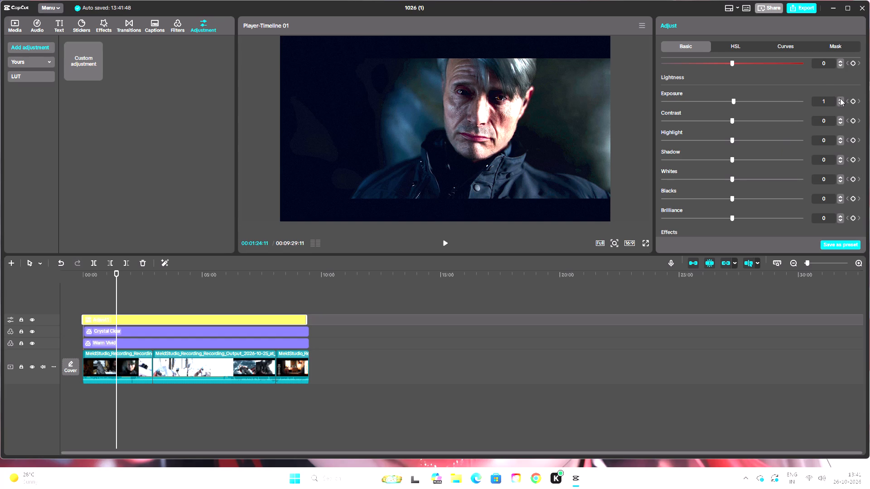
{"action": "left_click", "coordinate": [841, 99]}
{"action": "scroll", "coordinate": [809, 142], "scroll_direction": "down", "scroll_amount": 1}
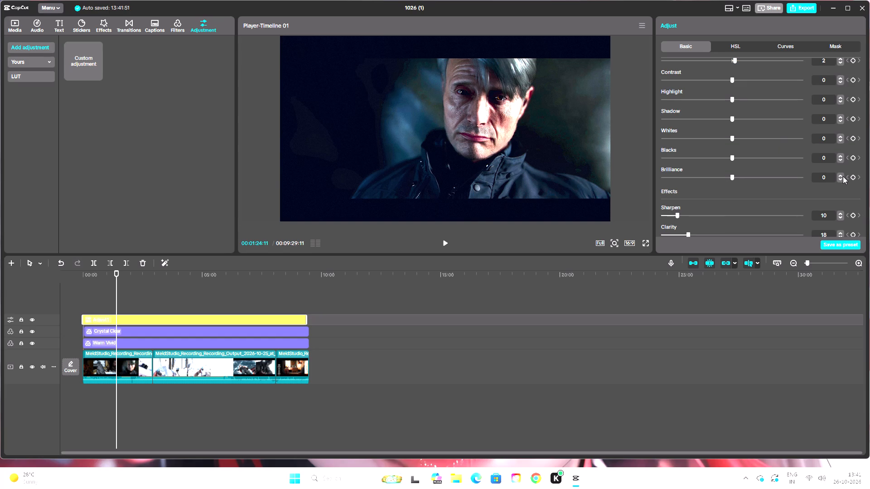
{"action": "double_click", "coordinate": [841, 177]}
{"action": "scroll", "coordinate": [812, 110], "scroll_direction": "up", "scroll_amount": 3}
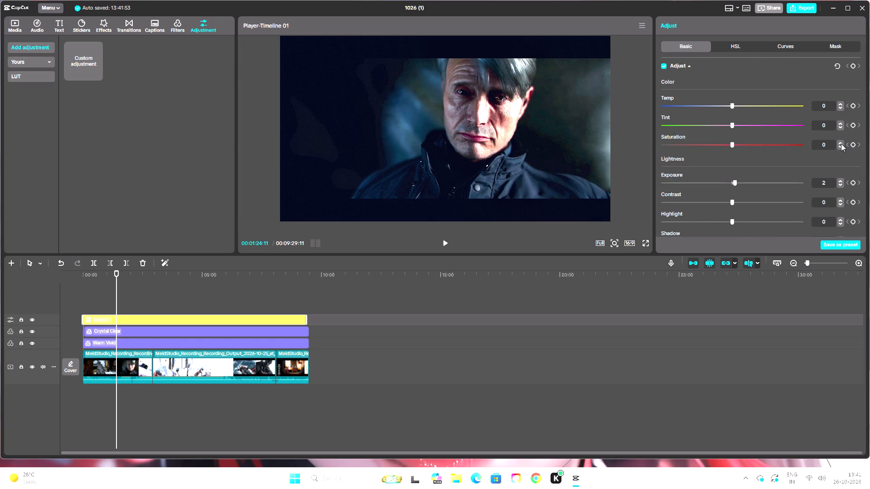
{"action": "double_click", "coordinate": [841, 144]}
Compare the dark facial close-ups in the first clip with the adjustment layer hidden and shown.
{"action": "left_click", "coordinate": [34, 318]}
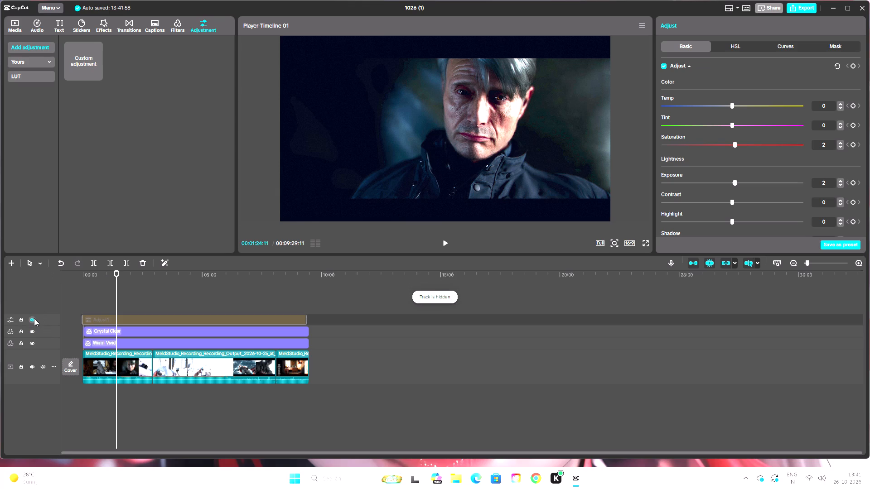
{"action": "left_click", "coordinate": [34, 318]}
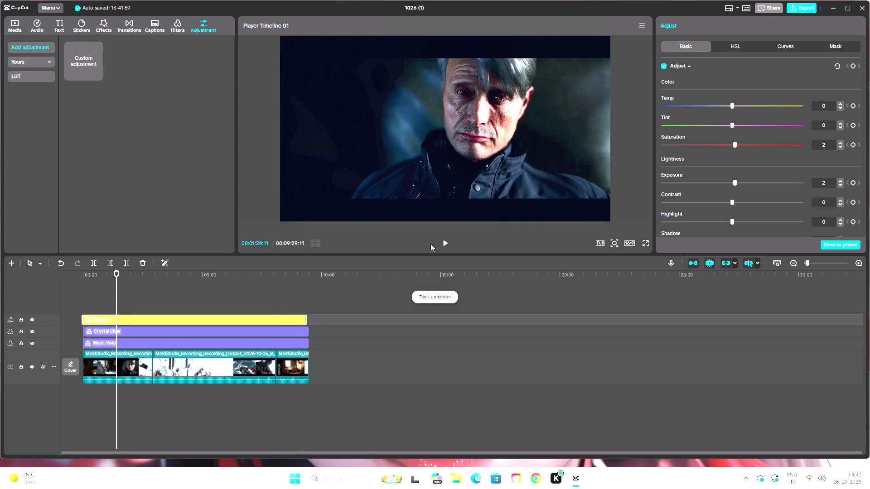
{"action": "left_click", "coordinate": [447, 243]}
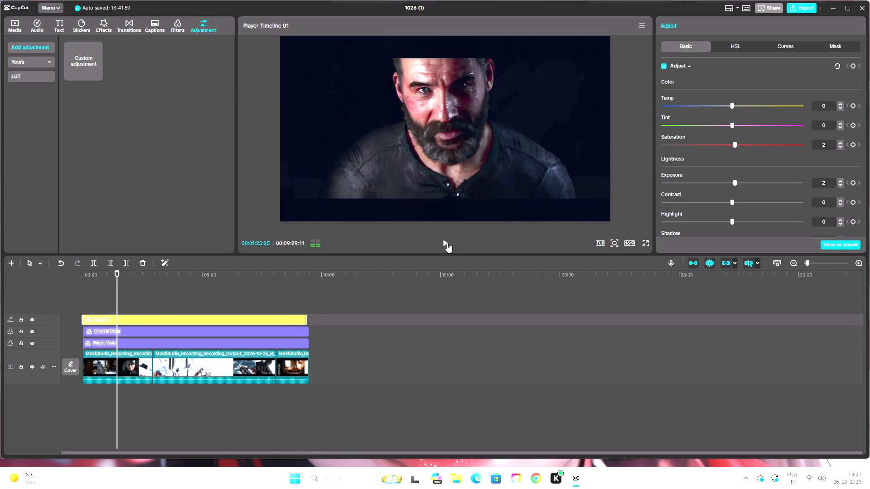
{"action": "left_click", "coordinate": [36, 320]}
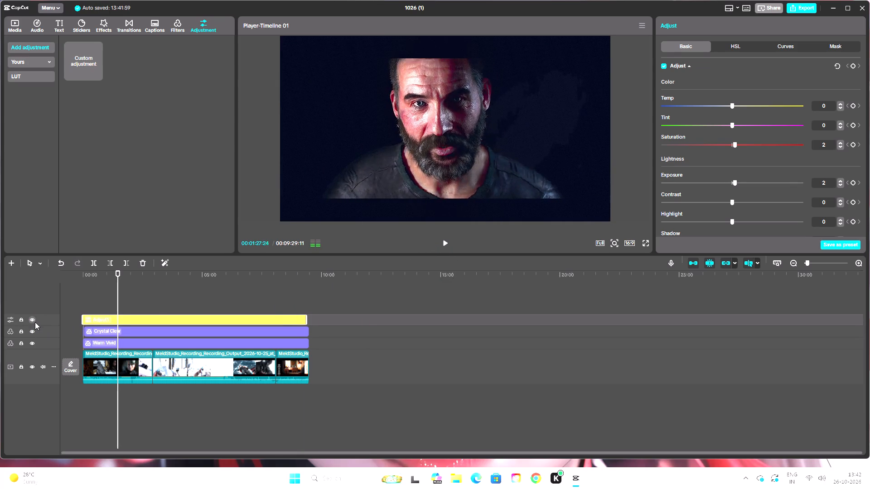
{"action": "left_click", "coordinate": [34, 320]}
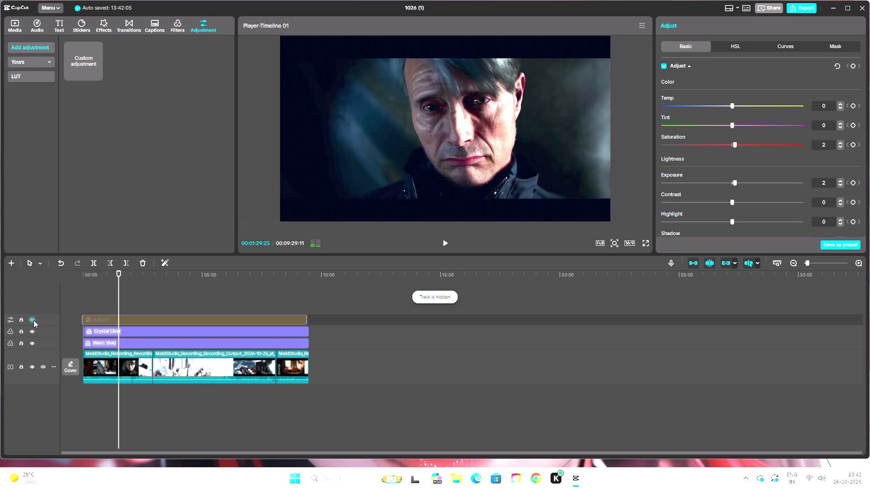
{"action": "left_click", "coordinate": [118, 275]}
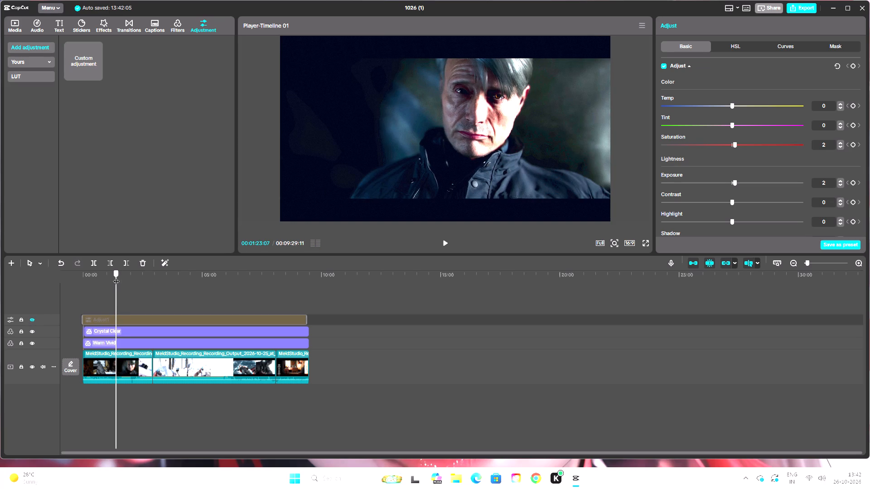
{"action": "left_click", "coordinate": [445, 243]}
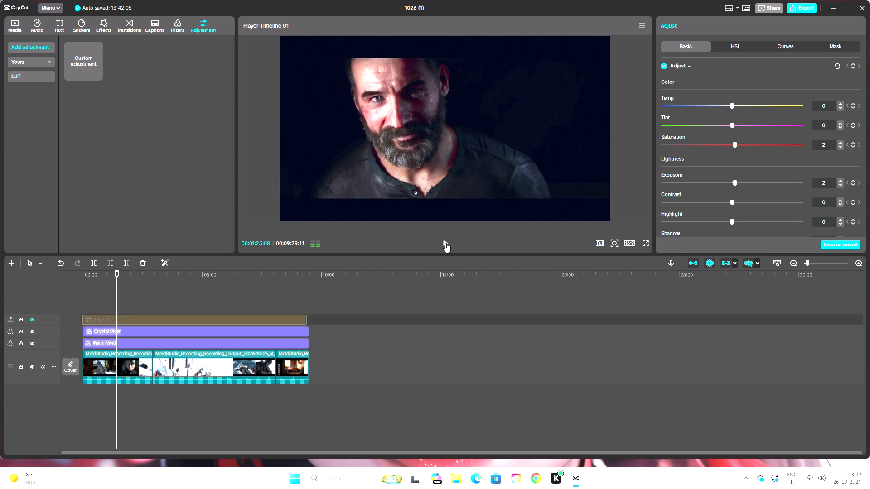
{"action": "left_click", "coordinate": [33, 321]}
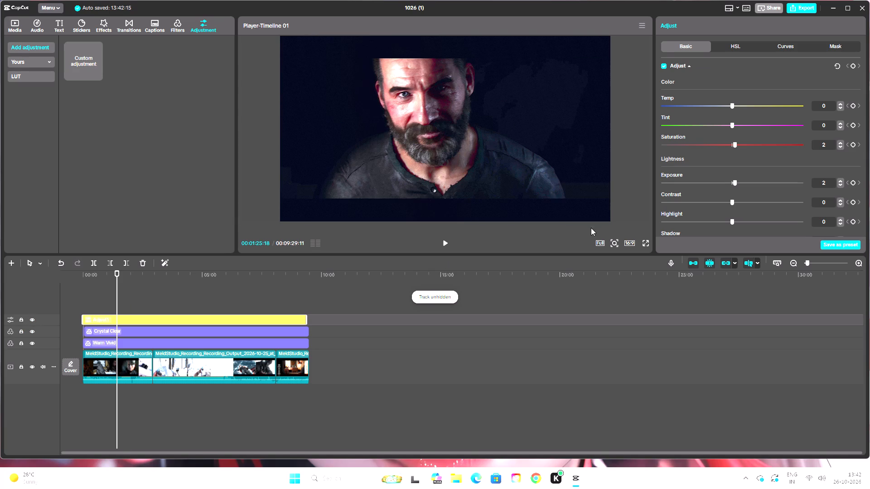
Preview the video full screen from the close-ups to the snowy truck wreck, and compare that shot with the adjustment layer hidden and shown.
{"action": "left_click", "coordinate": [447, 242]}
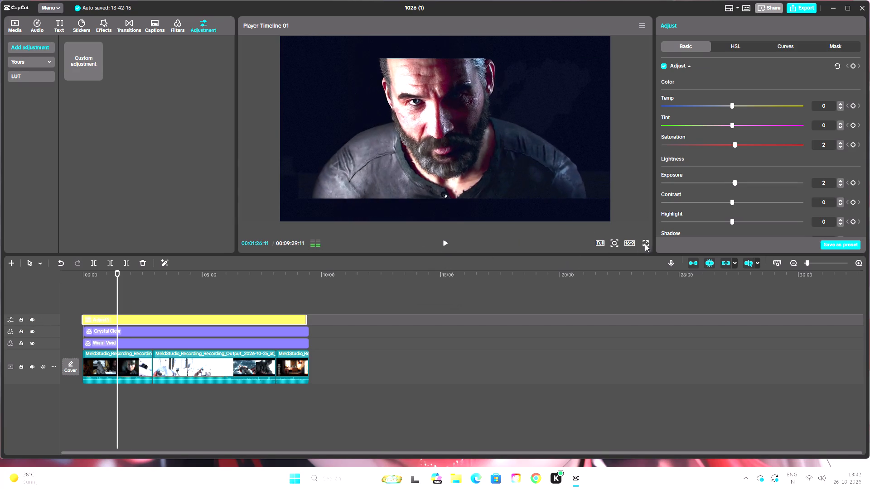
{"action": "left_click", "coordinate": [646, 243]}
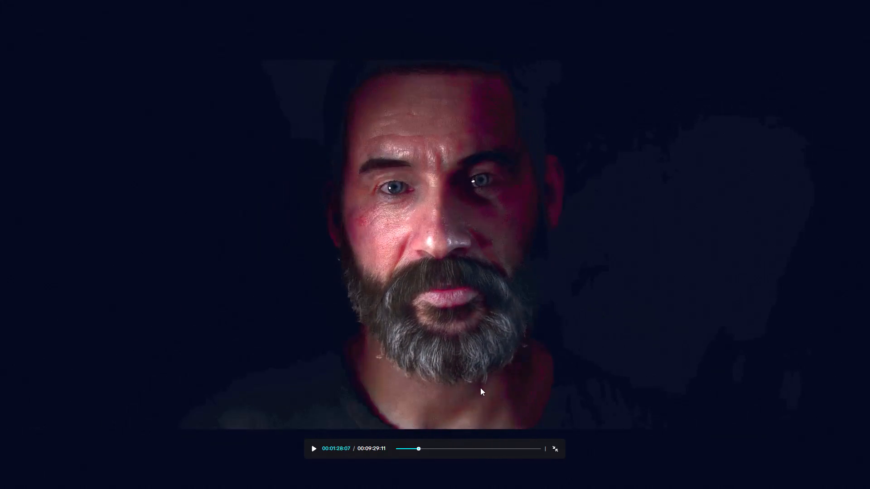
{"action": "left_click", "coordinate": [439, 453]}
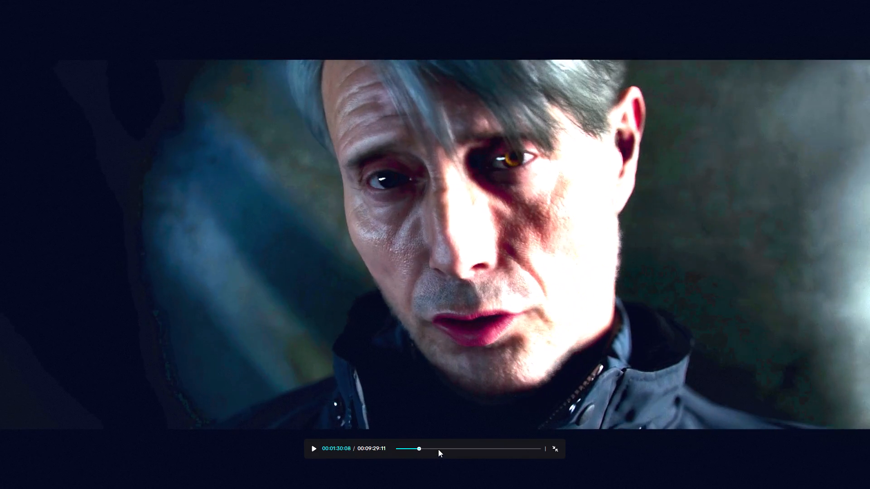
{"action": "left_click", "coordinate": [438, 446]}
{"action": "left_click", "coordinate": [420, 447]}
{"action": "left_click", "coordinate": [427, 448]}
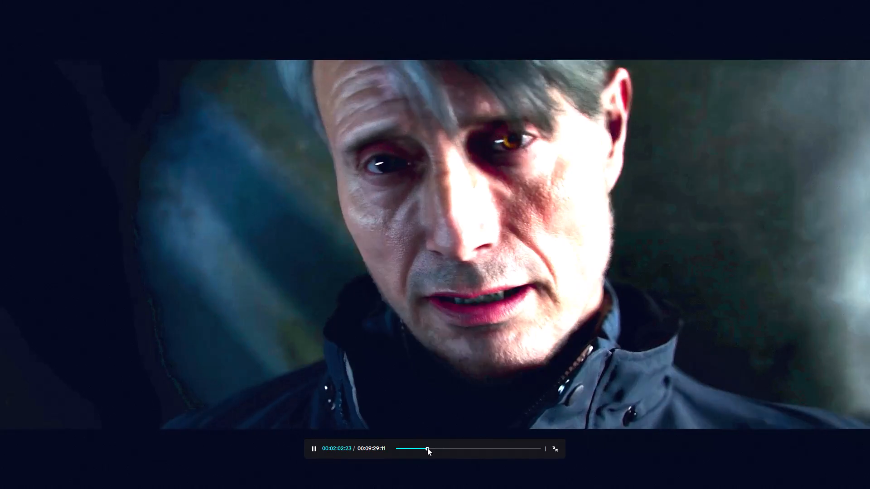
{"action": "left_click", "coordinate": [435, 451]}
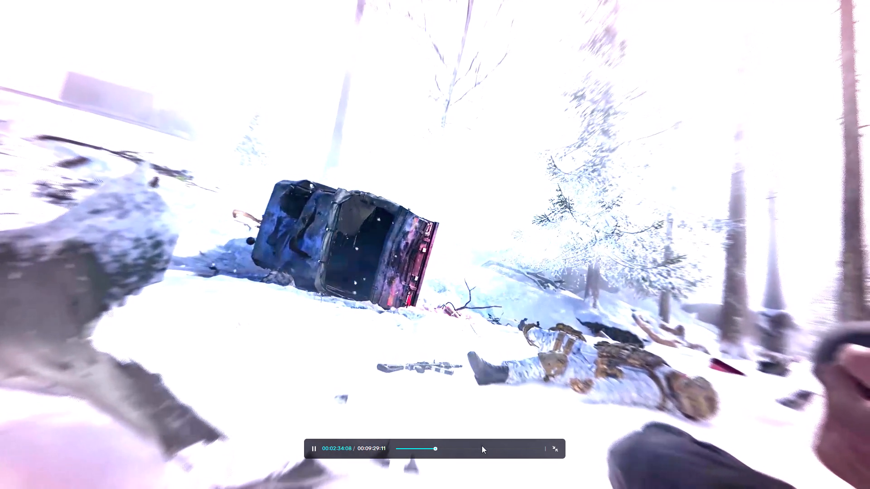
{"action": "left_click", "coordinate": [556, 449]}
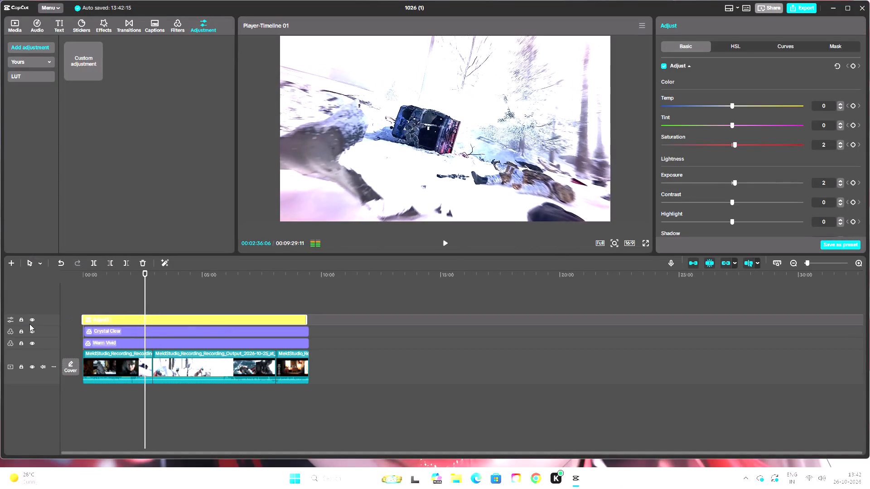
{"action": "left_click", "coordinate": [31, 321]}
{"action": "left_click", "coordinate": [31, 321]}
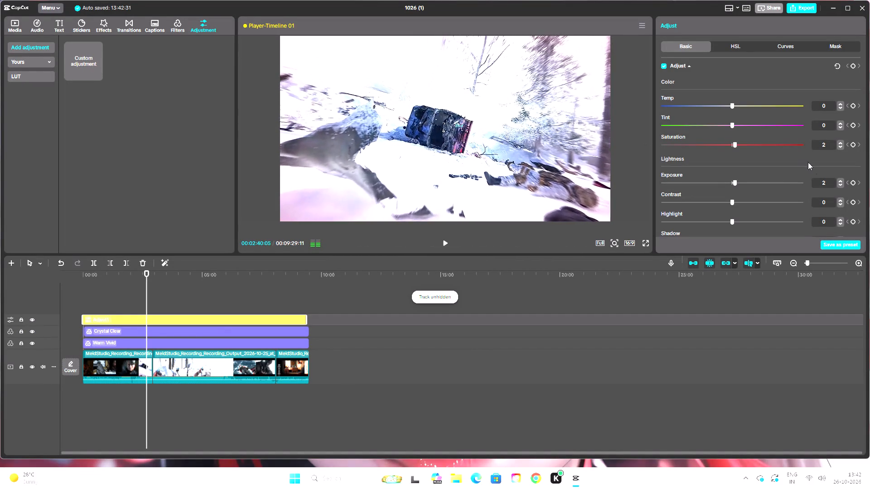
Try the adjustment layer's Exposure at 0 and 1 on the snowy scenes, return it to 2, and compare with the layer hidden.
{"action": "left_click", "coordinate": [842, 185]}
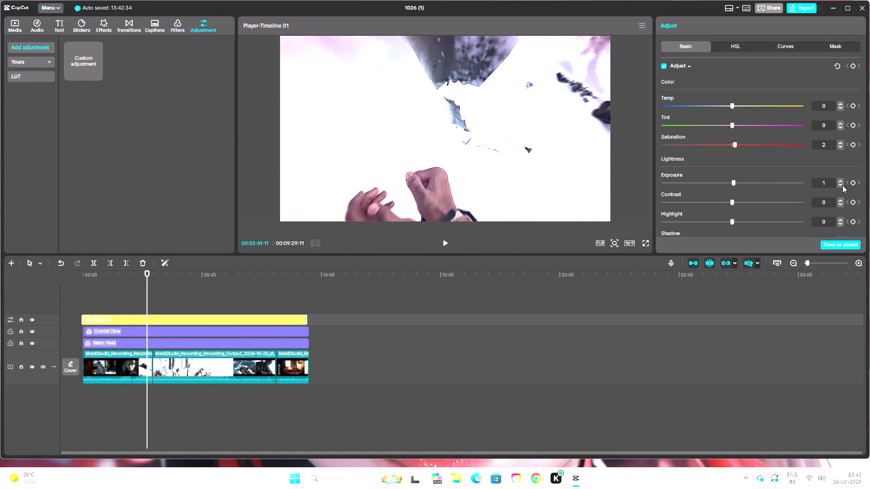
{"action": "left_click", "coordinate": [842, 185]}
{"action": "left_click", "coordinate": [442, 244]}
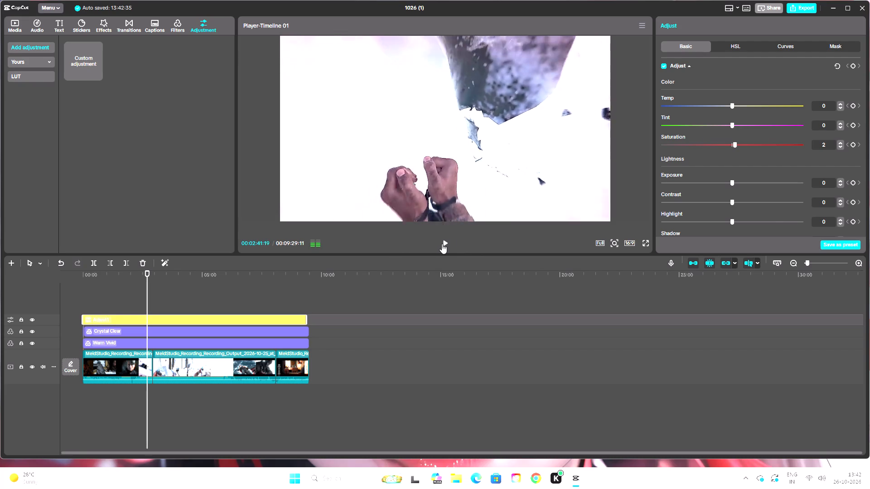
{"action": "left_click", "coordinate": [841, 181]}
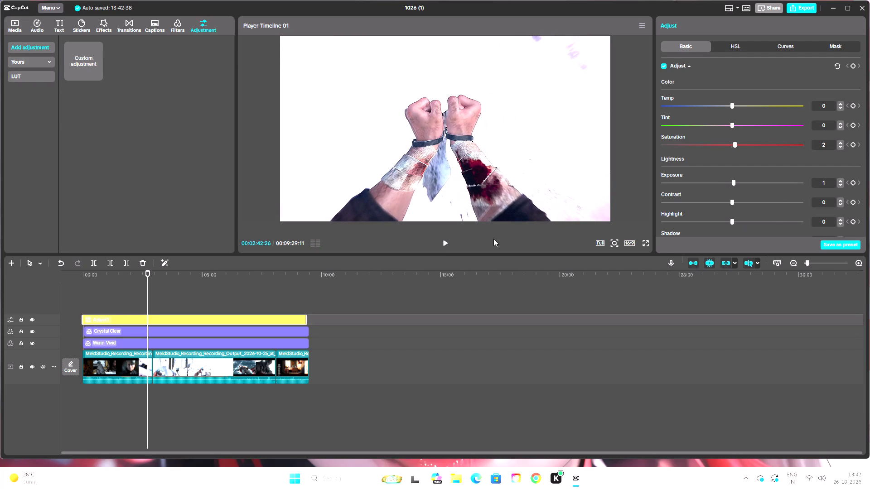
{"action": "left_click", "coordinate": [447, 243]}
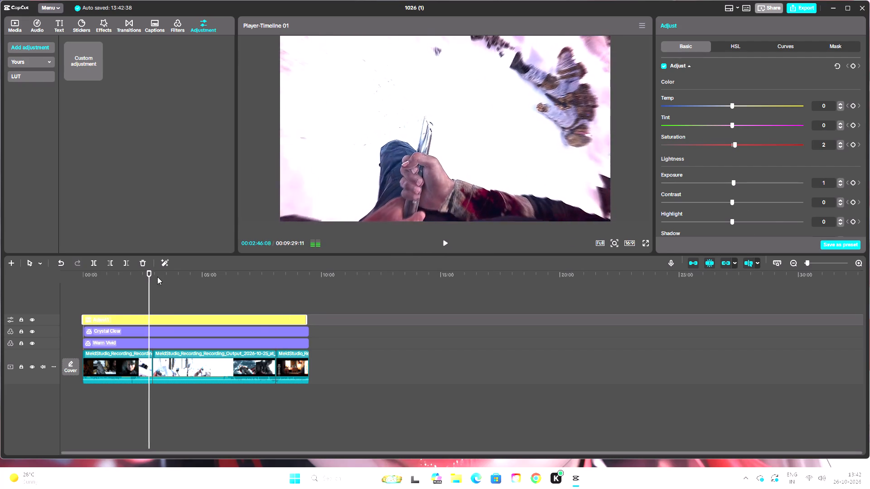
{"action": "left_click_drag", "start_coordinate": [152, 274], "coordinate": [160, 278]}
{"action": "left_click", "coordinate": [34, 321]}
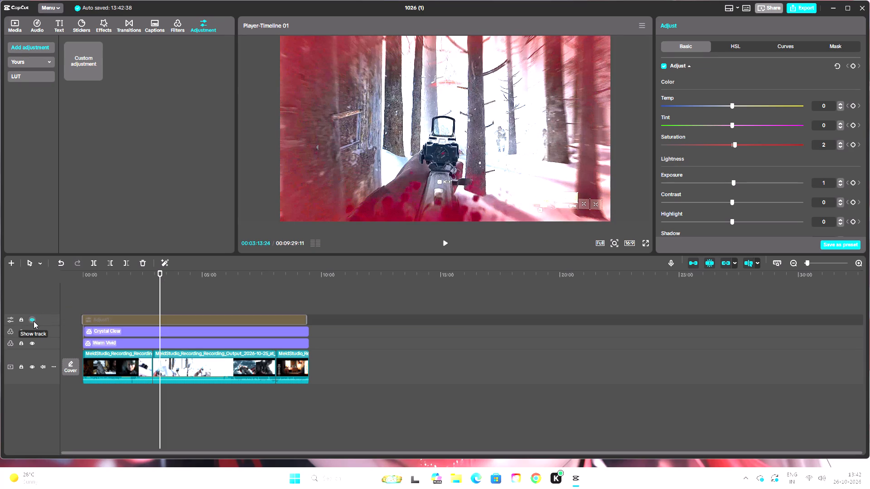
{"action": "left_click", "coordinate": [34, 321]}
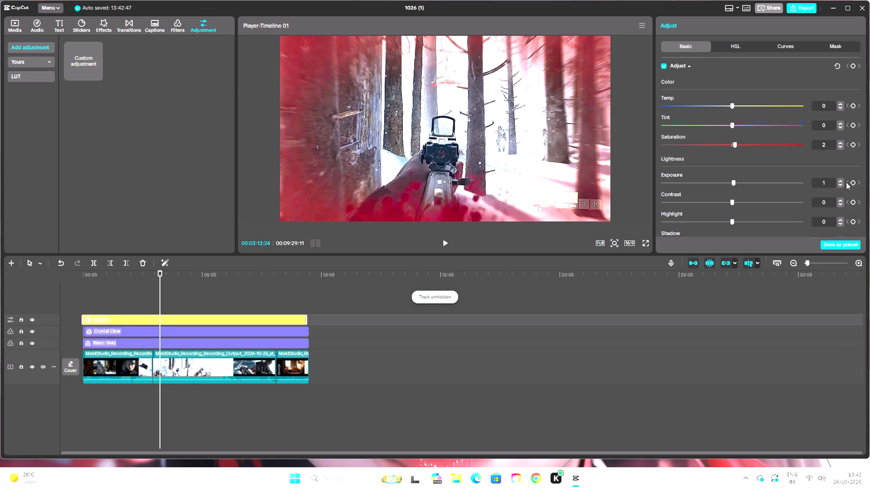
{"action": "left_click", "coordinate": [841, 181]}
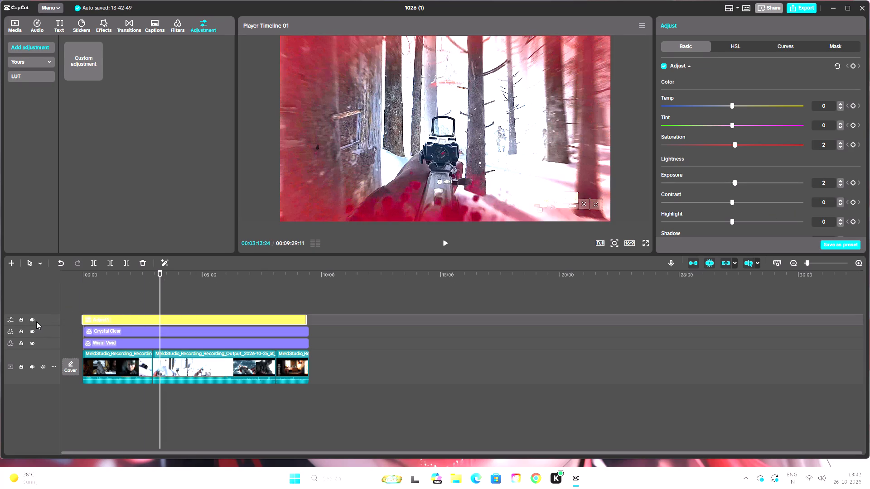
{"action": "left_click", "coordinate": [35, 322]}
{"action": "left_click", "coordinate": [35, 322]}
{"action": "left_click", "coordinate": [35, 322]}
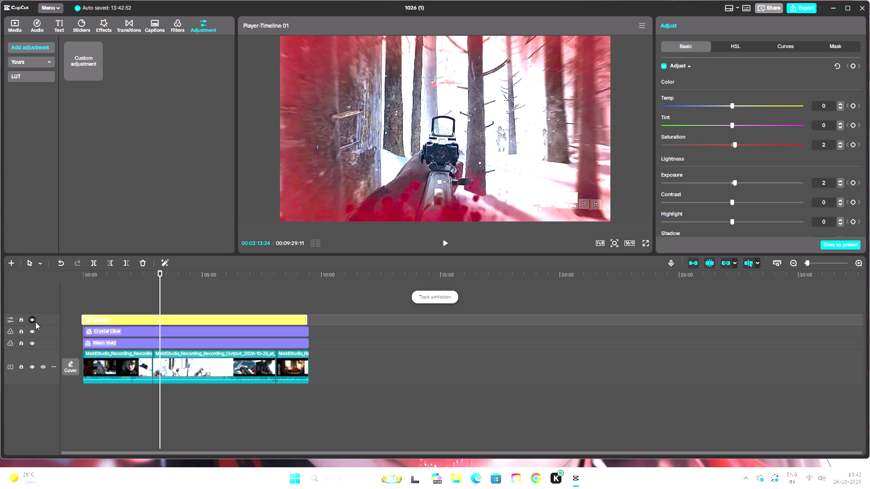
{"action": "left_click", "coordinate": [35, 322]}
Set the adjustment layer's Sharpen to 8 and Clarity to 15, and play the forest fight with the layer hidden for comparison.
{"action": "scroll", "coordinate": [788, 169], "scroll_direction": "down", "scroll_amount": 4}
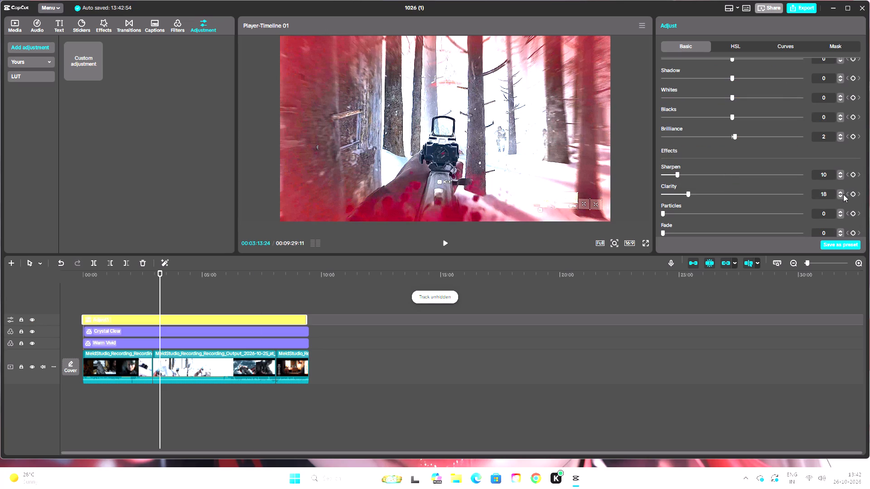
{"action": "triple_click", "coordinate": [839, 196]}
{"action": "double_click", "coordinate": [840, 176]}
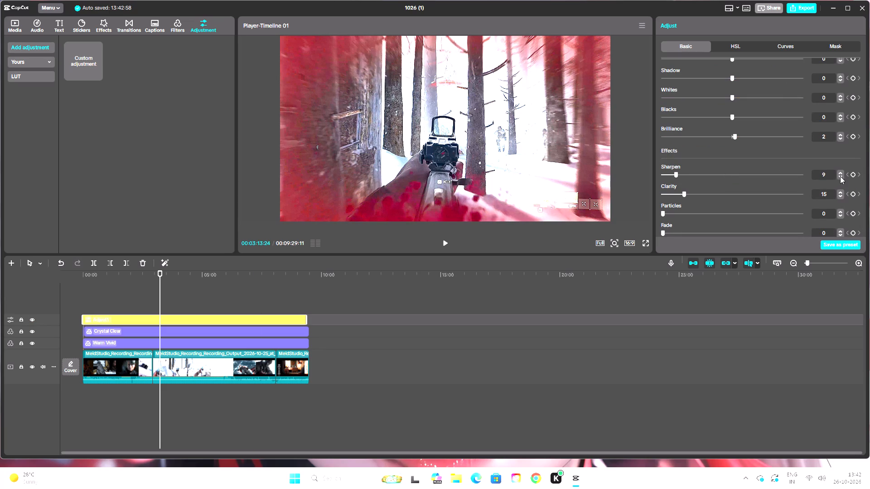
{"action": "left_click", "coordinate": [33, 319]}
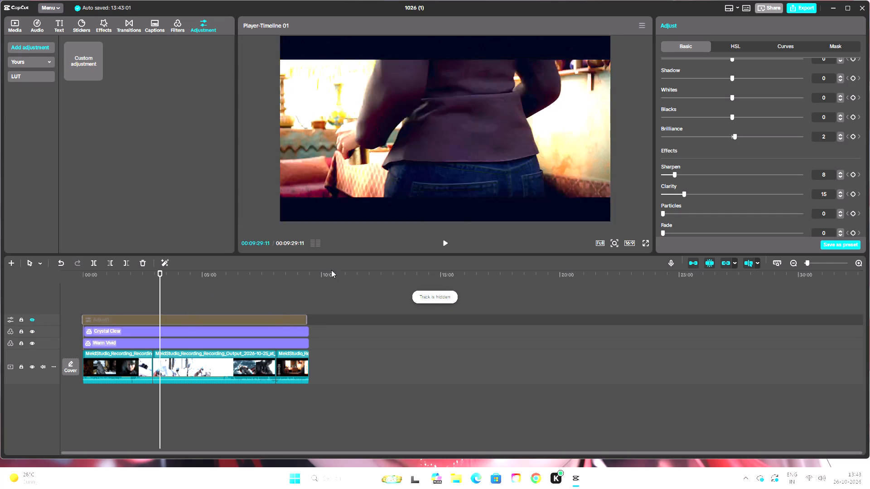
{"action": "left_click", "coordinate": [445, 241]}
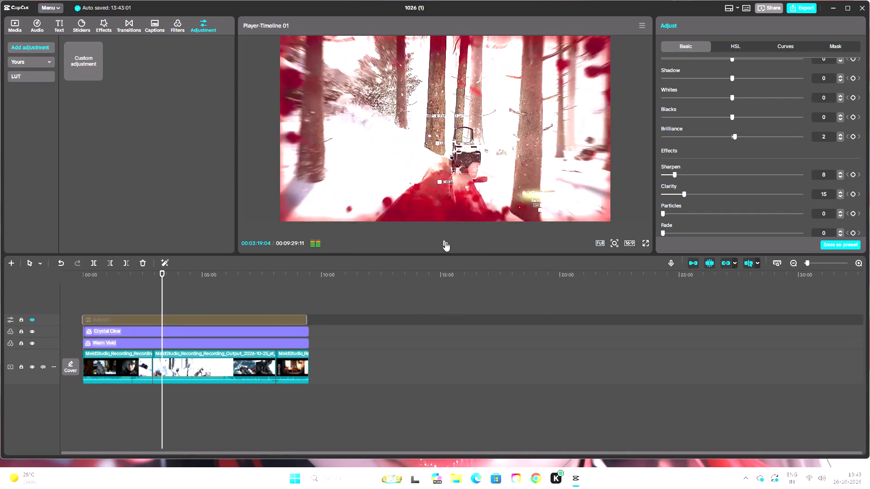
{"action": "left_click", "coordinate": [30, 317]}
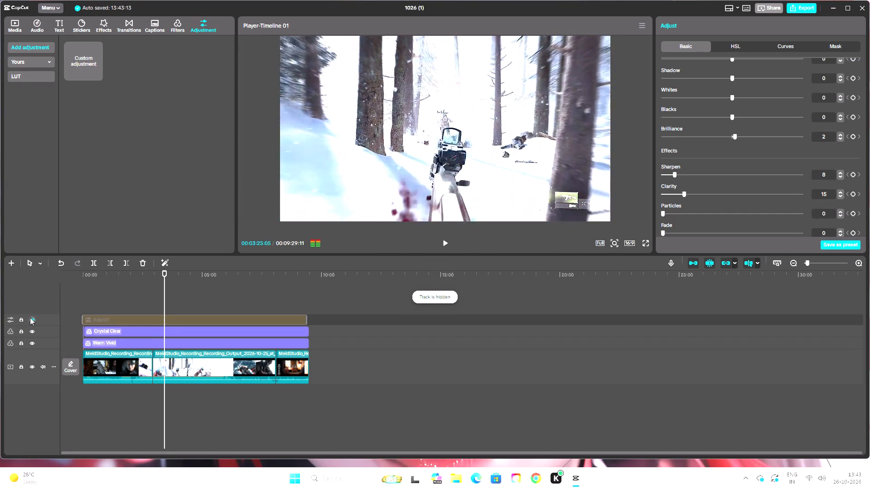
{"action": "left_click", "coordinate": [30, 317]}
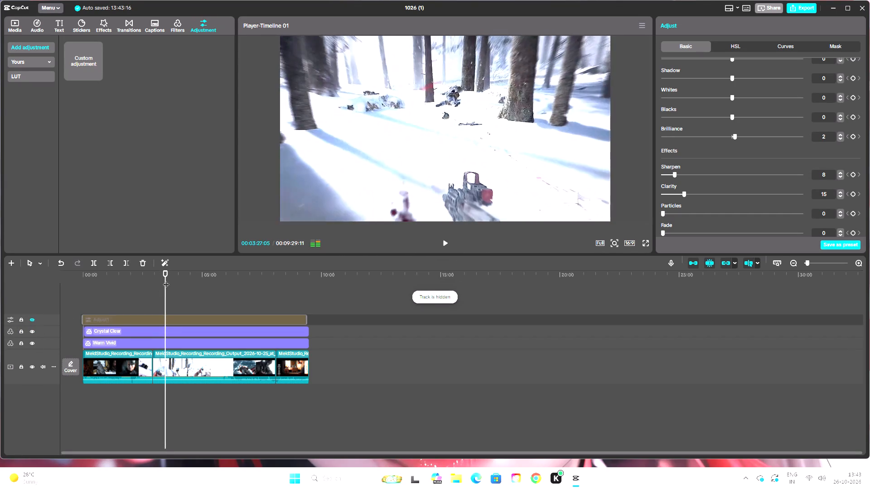
Unhide the adjustment layer and delete it from the timeline, with the playhead returned to the video's start.
{"action": "left_click_drag", "start_coordinate": [167, 279], "coordinate": [73, 309]}
{"action": "left_click", "coordinate": [34, 319]}
{"action": "left_click", "coordinate": [118, 319]}
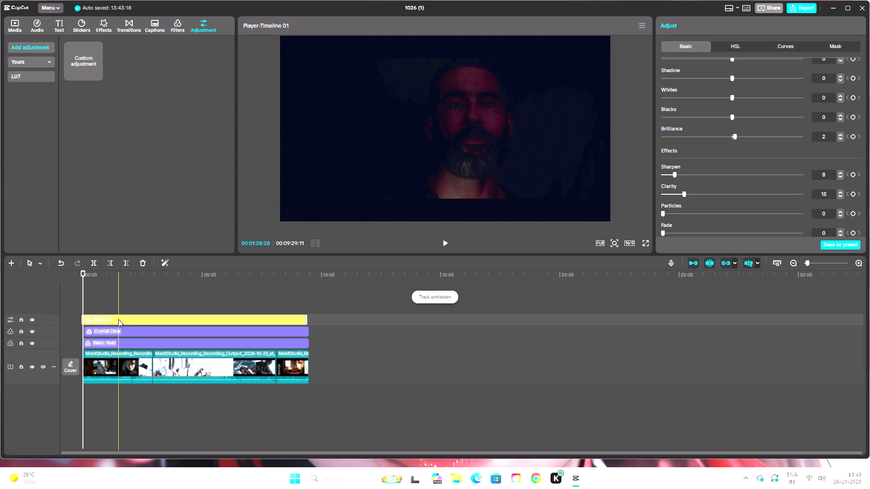
{"action": "key", "text": "BackSpace"}
Preview the video's opening with only the Crystal Clear and Warm Vivid filters applied.
{"action": "left_click", "coordinate": [135, 327]}
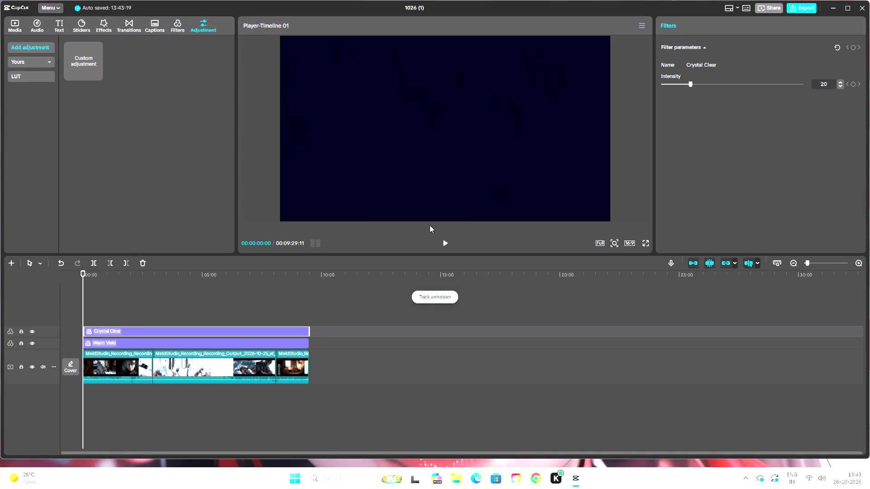
{"action": "left_click", "coordinate": [451, 242]}
{"action": "left_click", "coordinate": [449, 242]}
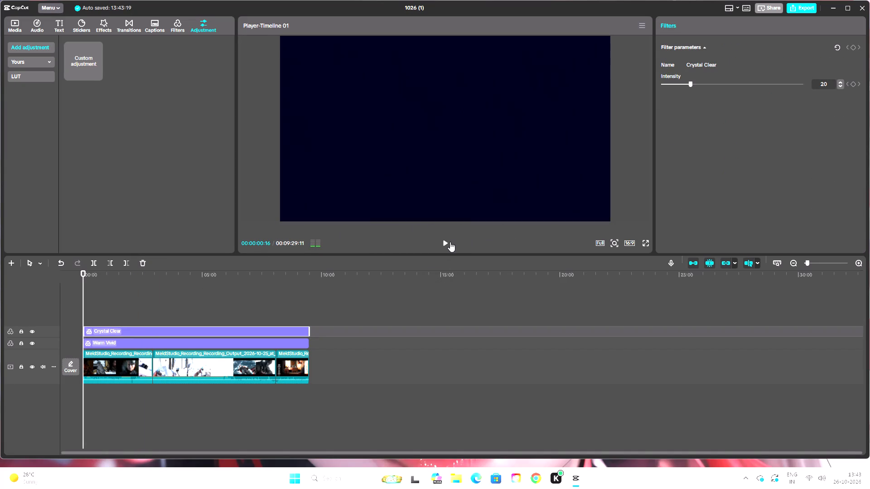
{"action": "left_click", "coordinate": [436, 245]}
{"action": "left_click", "coordinate": [444, 240]}
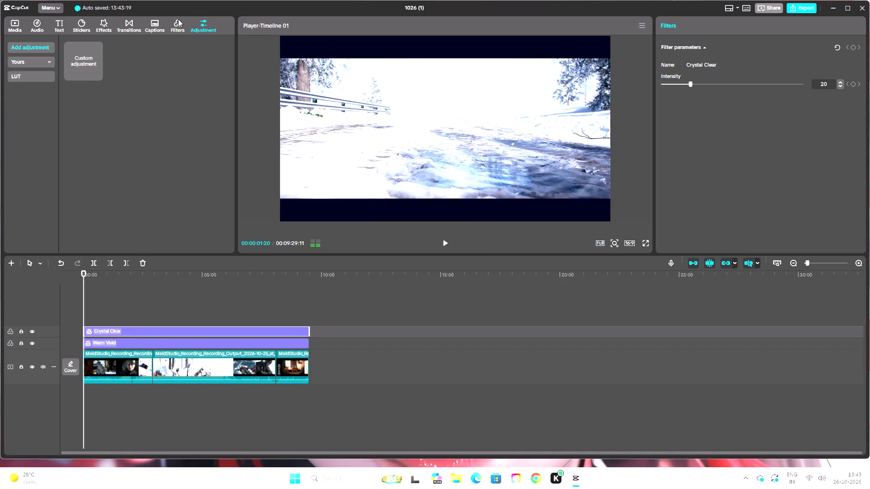
Search the filter library for "shapner", replacing the previous search text.
{"action": "left_click", "coordinate": [178, 19]}
{"action": "left_click", "coordinate": [104, 43]}
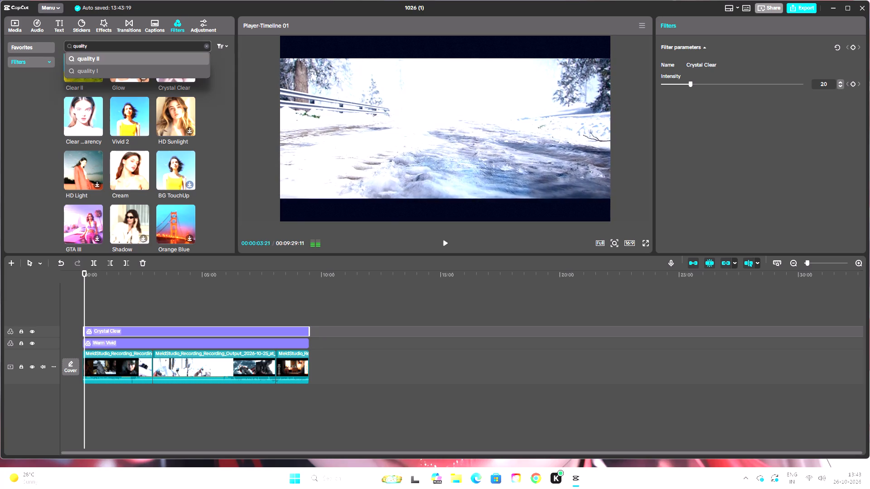
{"action": "key", "text": "BackSpace"}
{"action": "key", "text": "BackSpace"}
{"action": "key", "text": "BackSpace"}
{"action": "key", "text": "BackSpace"}
{"action": "key", "text": "BackSpace"}
{"action": "key", "text": "BackSpace"}
{"action": "key", "text": "BackSpace"}
{"action": "key", "text": "BackSpace"}
{"action": "key", "text": "BackSpace"}
{"action": "key", "text": "BackSpace"}
{"action": "key", "text": "BackSpace"}
{"action": "key", "text": "BackSpace"}
{"action": "key", "text": "BackSpace"}
{"action": "key", "text": "BackSpace"}
{"action": "type", "text": "sa"}
{"action": "key", "text": "BackSpace"}
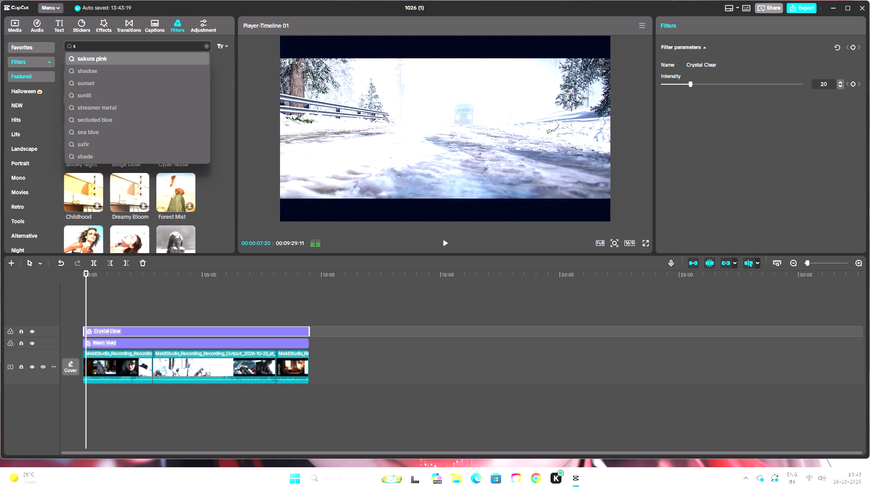
{"action": "type", "text": "hap"}
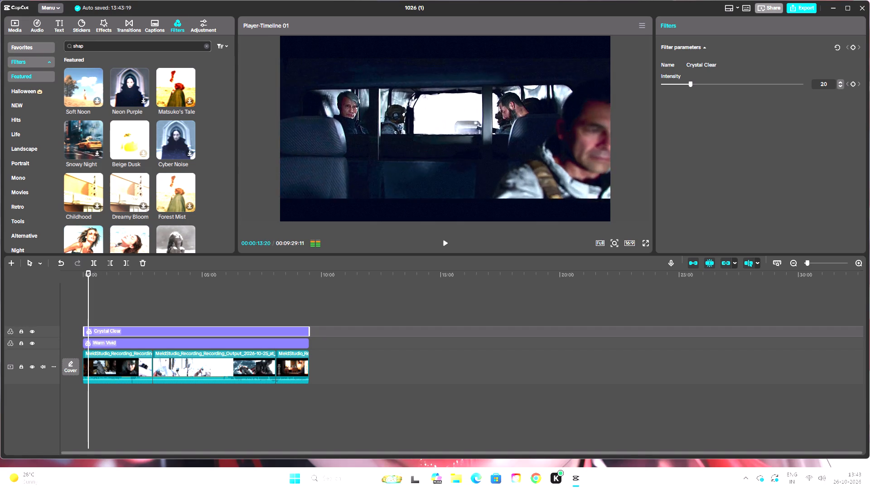
{"action": "key", "text": "h"}
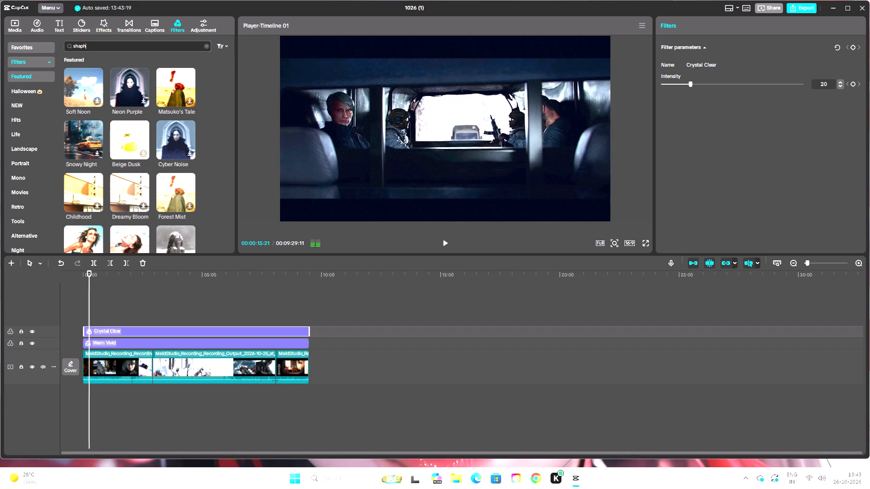
{"action": "type", "text": "ner"}
{"action": "key", "text": "BackSpace"}
{"action": "key", "text": "BackSpace"}
{"action": "key", "text": "BackSpace"}
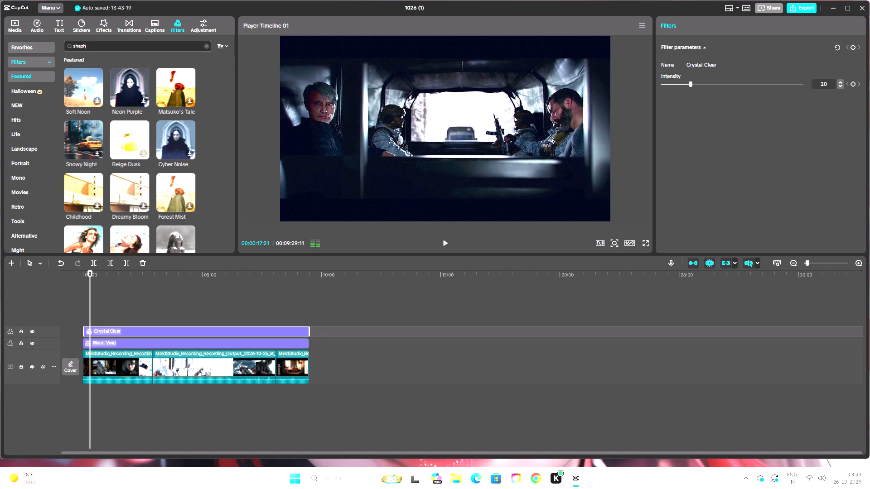
{"action": "key", "text": "BackSpace"}
{"action": "key", "text": "m"}
{"action": "key", "text": "BackSpace"}
{"action": "type", "text": "ner"}
{"action": "key", "text": "Return"}
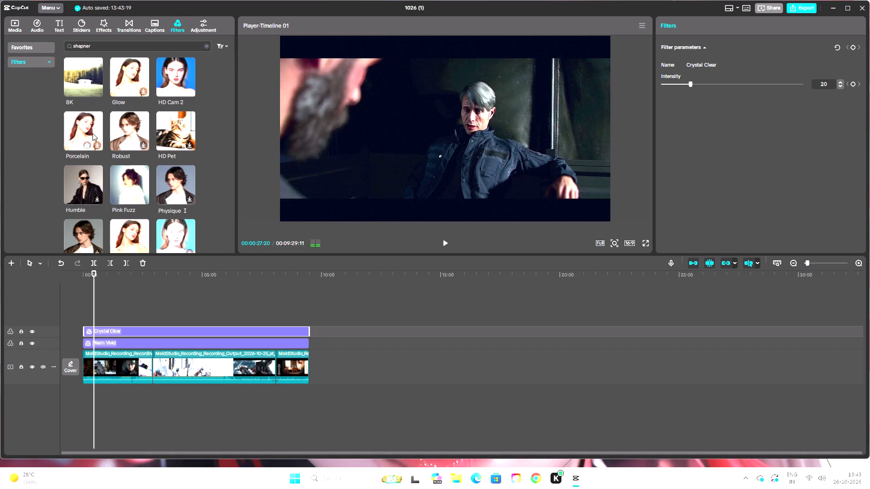
Download and preview the Humble filter from the search results.
{"action": "scroll", "coordinate": [95, 190], "scroll_direction": "down", "scroll_amount": 1}
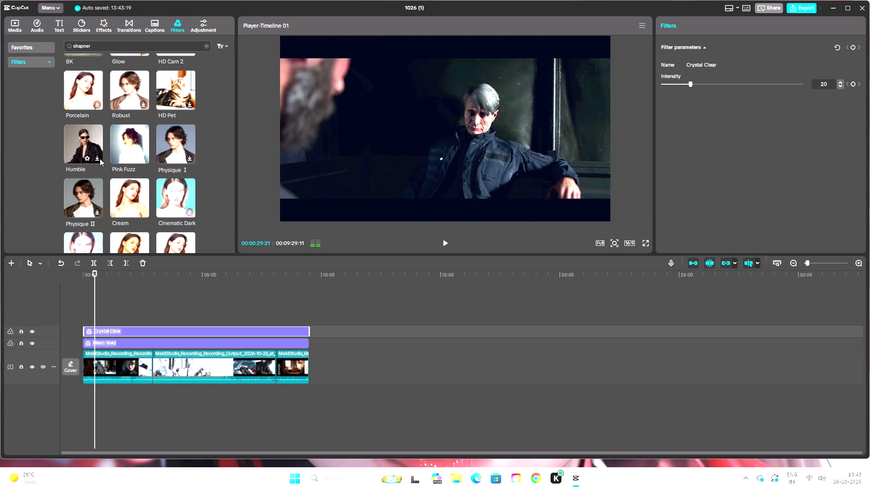
{"action": "left_click", "coordinate": [97, 157]}
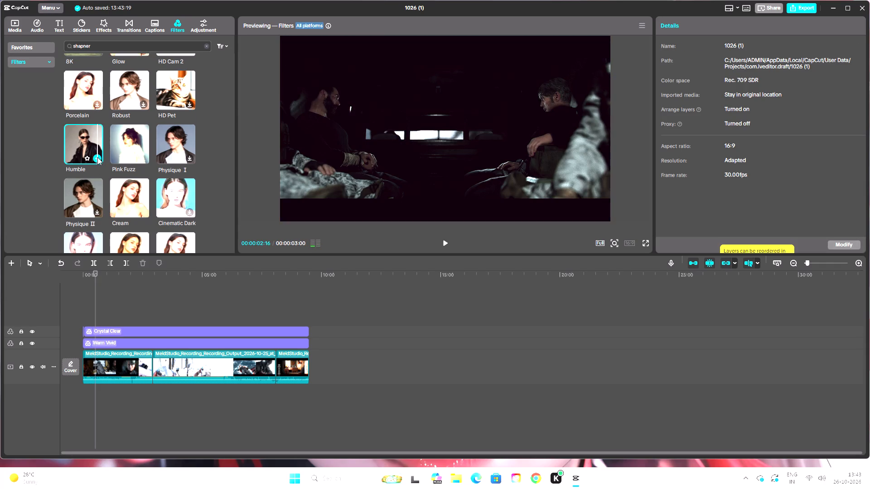
Download the Glow filter, add it at the video's start above Crystal Clear, and extend it over the full video length.
{"action": "scroll", "coordinate": [99, 120], "scroll_direction": "up", "scroll_amount": 4}
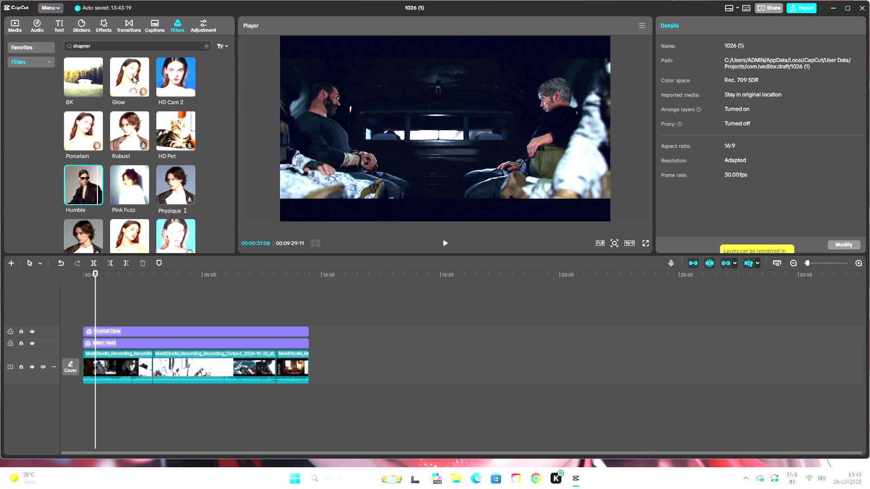
{"action": "left_click", "coordinate": [142, 89]}
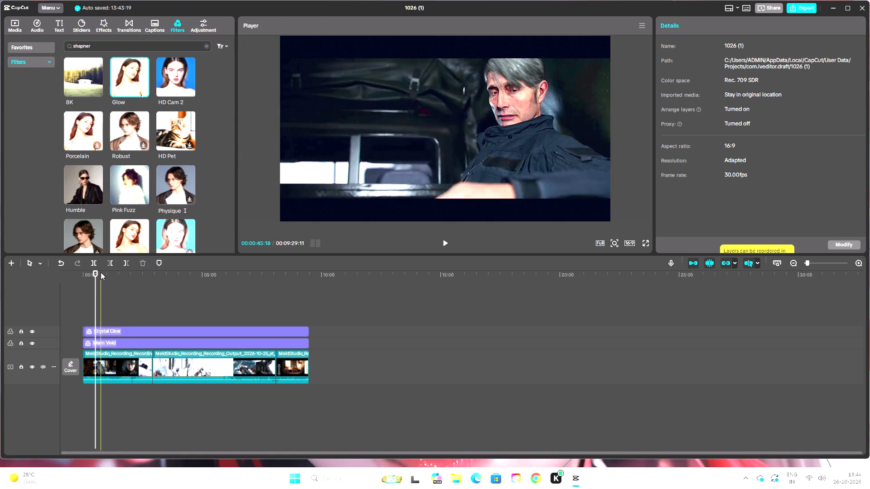
{"action": "left_click_drag", "start_coordinate": [97, 273], "coordinate": [72, 278]}
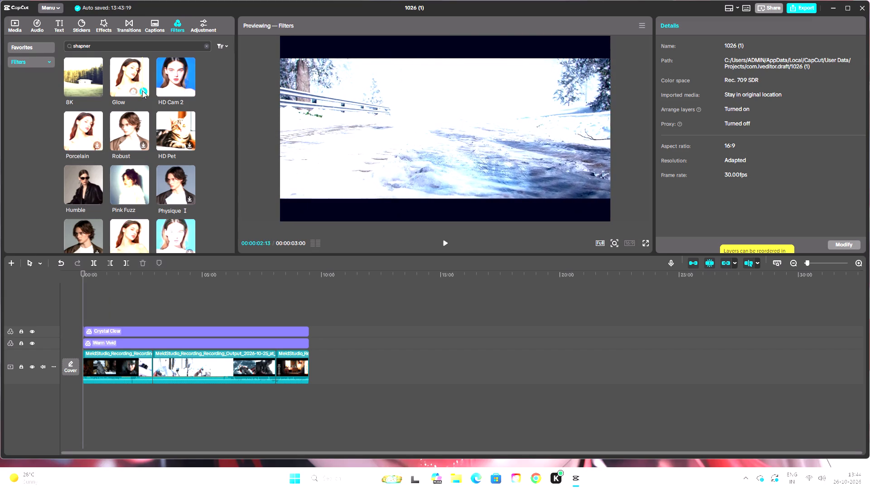
{"action": "left_click", "coordinate": [145, 94]}
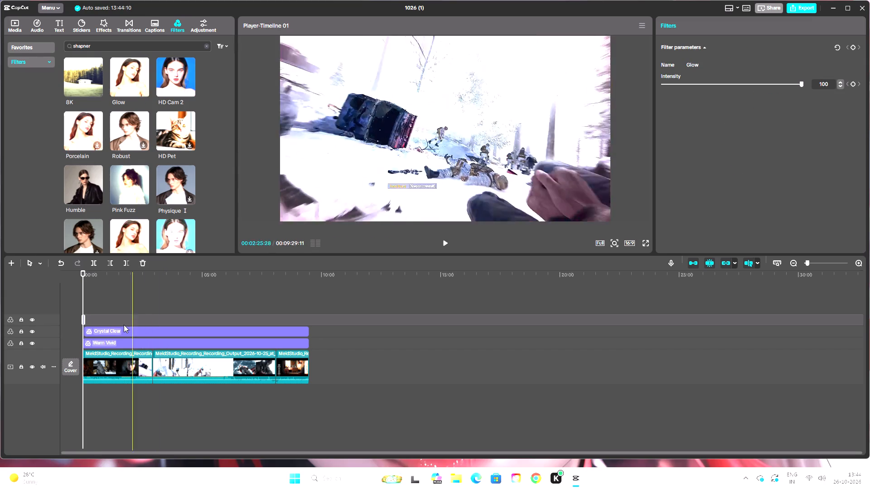
{"action": "left_click_drag", "start_coordinate": [85, 321], "coordinate": [222, 330]}
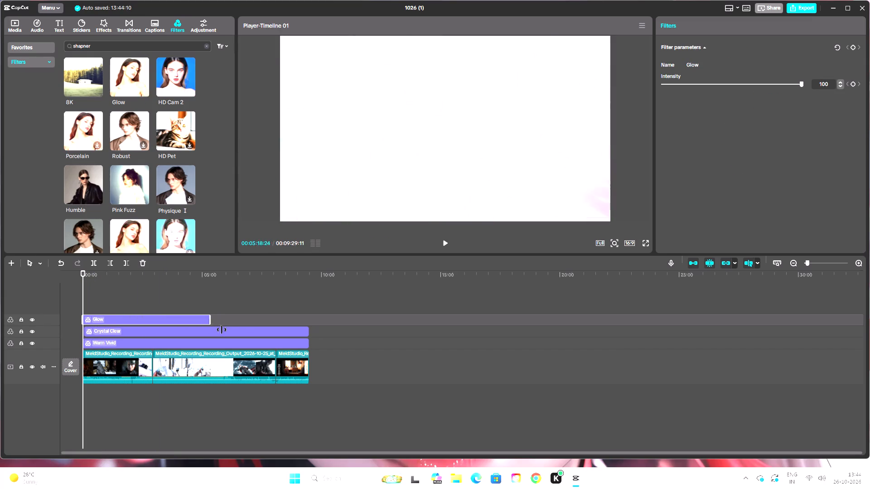
{"action": "left_click_drag", "start_coordinate": [222, 330], "coordinate": [306, 341]}
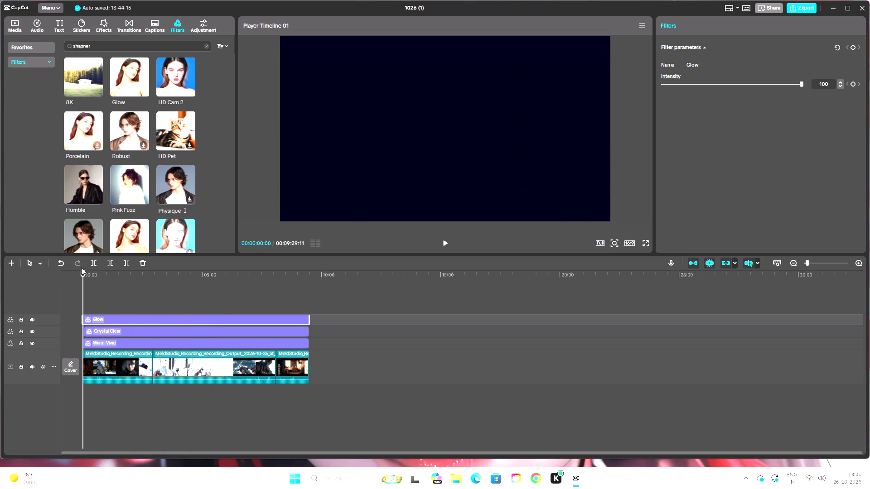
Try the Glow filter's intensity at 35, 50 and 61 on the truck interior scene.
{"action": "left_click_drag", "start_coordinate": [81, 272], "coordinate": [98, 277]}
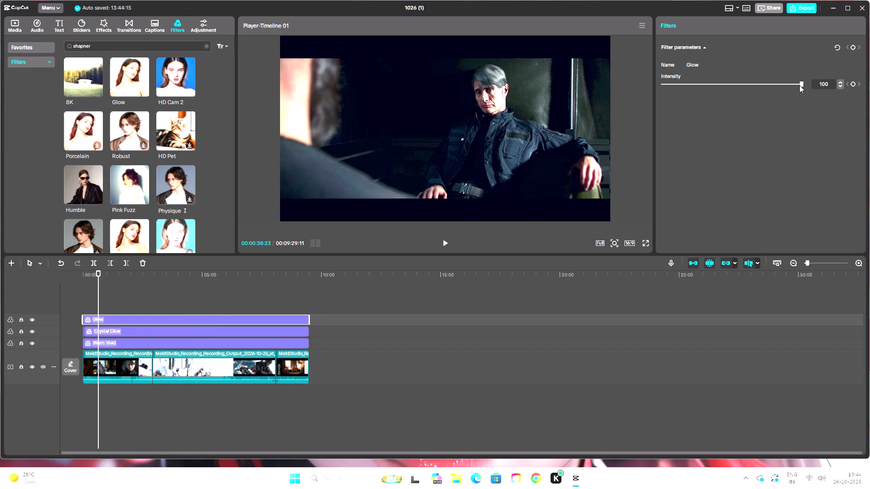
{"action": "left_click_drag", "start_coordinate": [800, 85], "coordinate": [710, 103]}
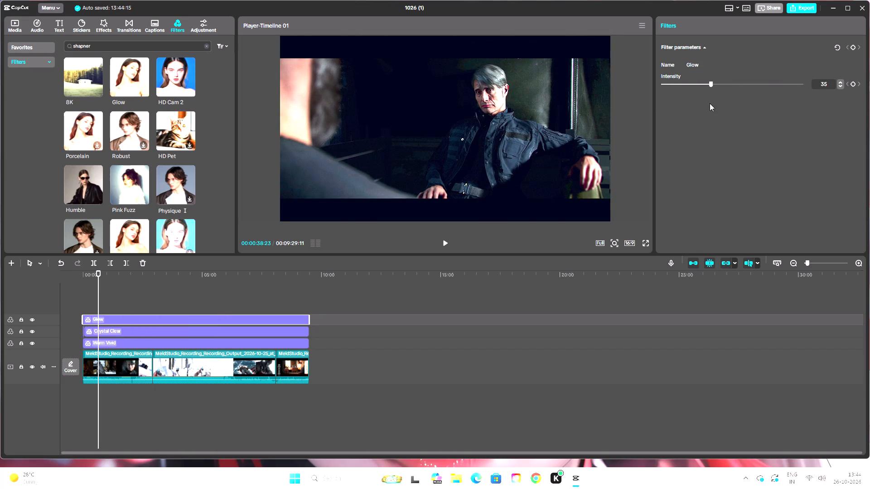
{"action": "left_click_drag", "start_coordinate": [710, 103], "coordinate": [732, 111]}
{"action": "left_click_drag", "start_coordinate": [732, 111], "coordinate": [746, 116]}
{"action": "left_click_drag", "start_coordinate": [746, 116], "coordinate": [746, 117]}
Play the truck interior scene and compare it with the Glow filter track hidden and shown.
{"action": "left_click", "coordinate": [446, 241]}
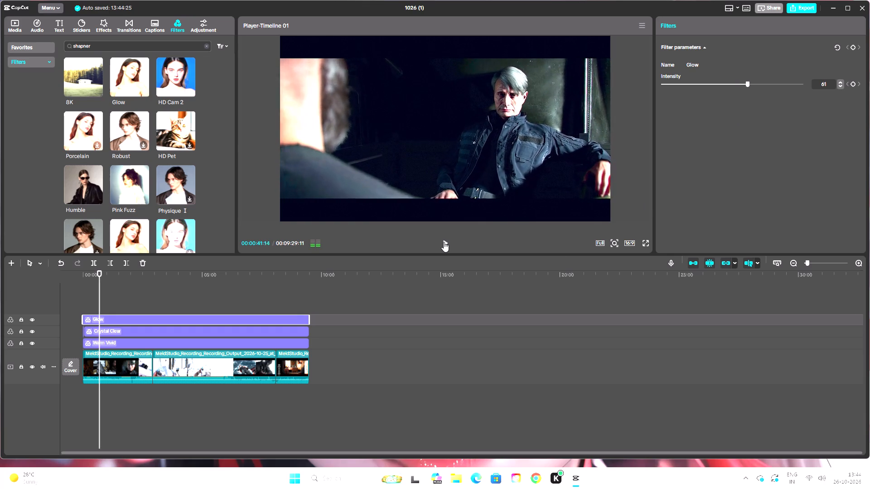
{"action": "left_click", "coordinate": [31, 322]}
{"action": "left_click", "coordinate": [31, 322]}
{"action": "left_click", "coordinate": [31, 322]}
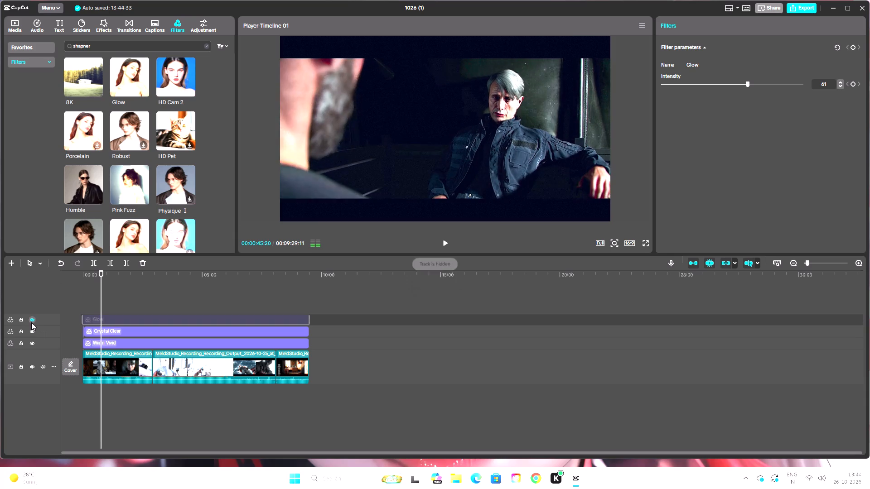
{"action": "left_click", "coordinate": [31, 322]}
{"action": "left_click", "coordinate": [31, 322]}
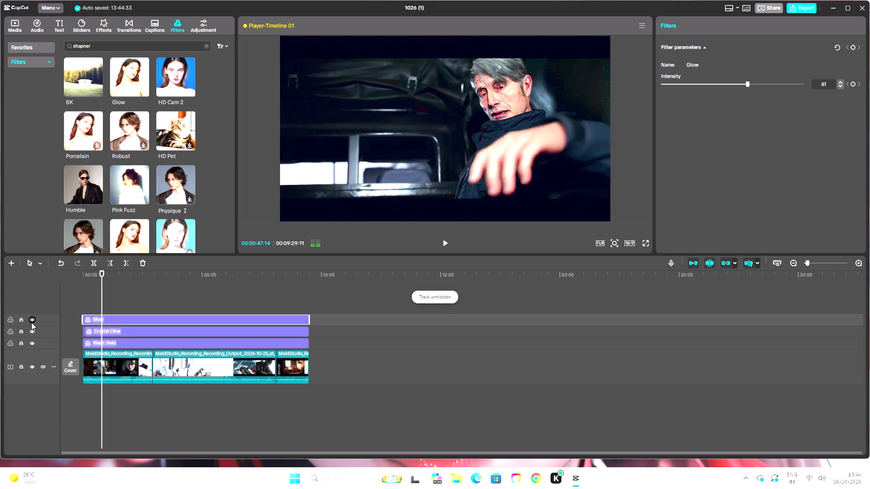
{"action": "left_click", "coordinate": [31, 322]}
{"action": "left_click", "coordinate": [31, 322]}
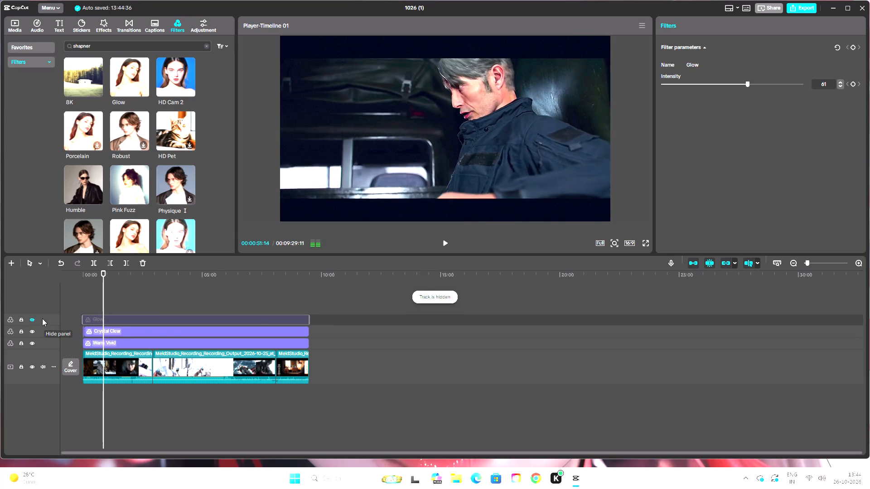
{"action": "left_click", "coordinate": [34, 319]}
Set the Glow filter's intensity to 50 and compare the paused truck frame with its track hidden and shown.
{"action": "triple_click", "coordinate": [840, 86]}
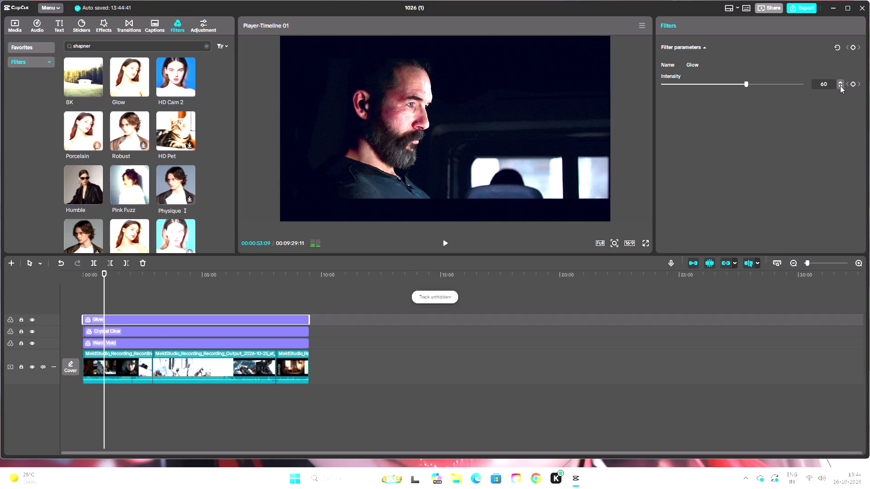
{"action": "triple_click", "coordinate": [840, 86]}
{"action": "double_click", "coordinate": [840, 86]}
{"action": "triple_click", "coordinate": [840, 86]}
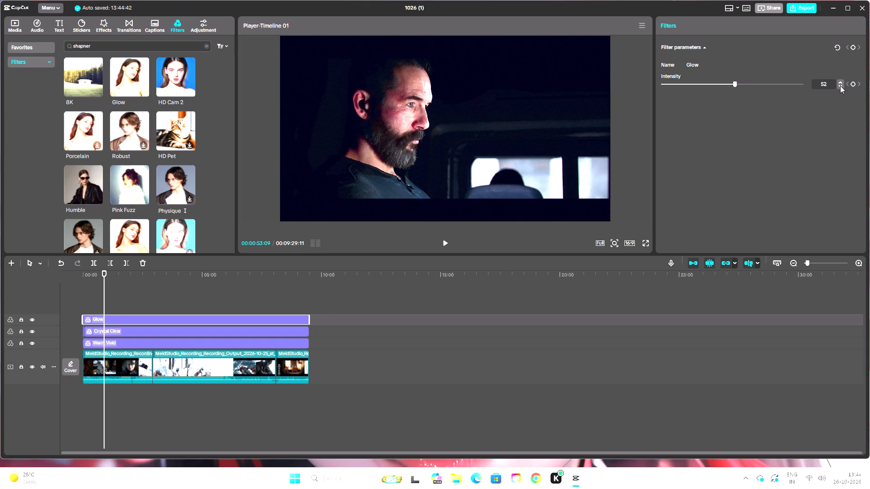
{"action": "left_click", "coordinate": [30, 322]}
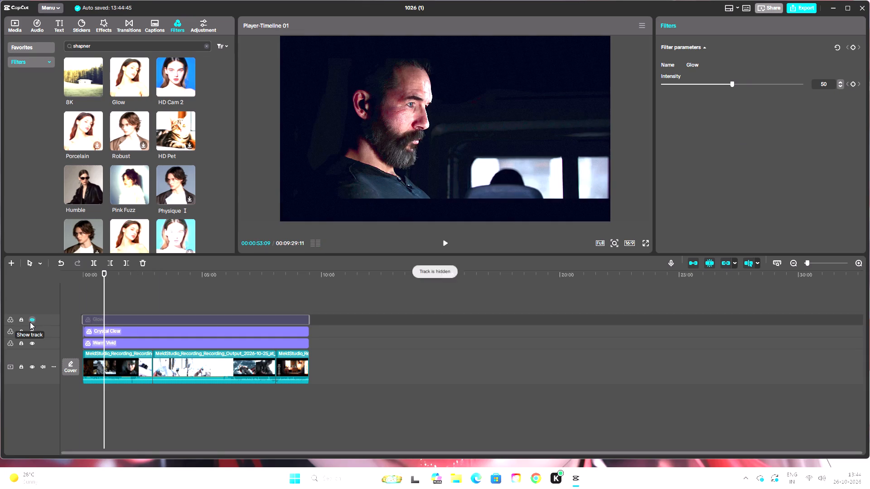
{"action": "left_click", "coordinate": [30, 322]}
Check scenes throughout the video with all three filters, including the masked soldier scene in full screen, and return the playhead to the start.
{"action": "left_click", "coordinate": [446, 241]}
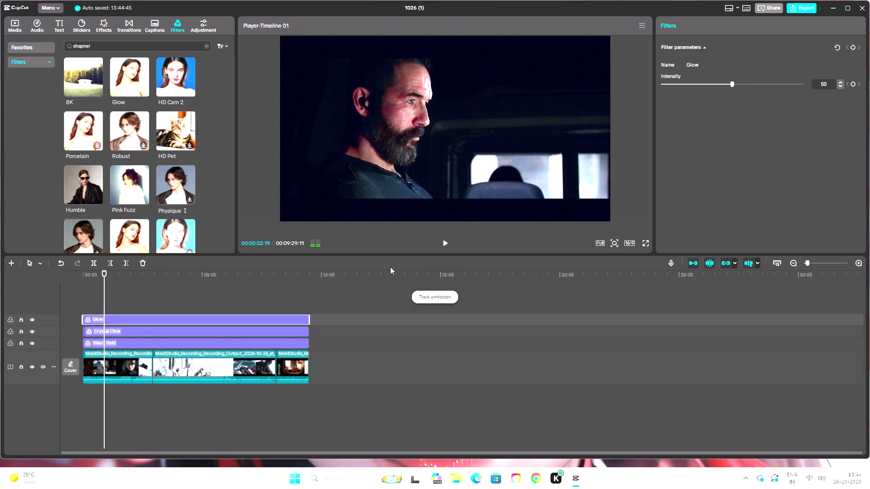
{"action": "left_click_drag", "start_coordinate": [106, 273], "coordinate": [128, 277]}
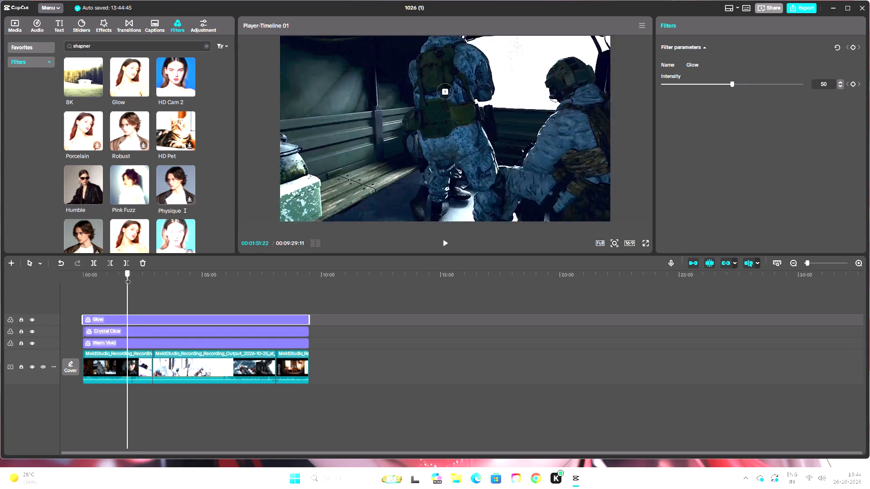
{"action": "left_click_drag", "start_coordinate": [128, 277], "coordinate": [201, 282]}
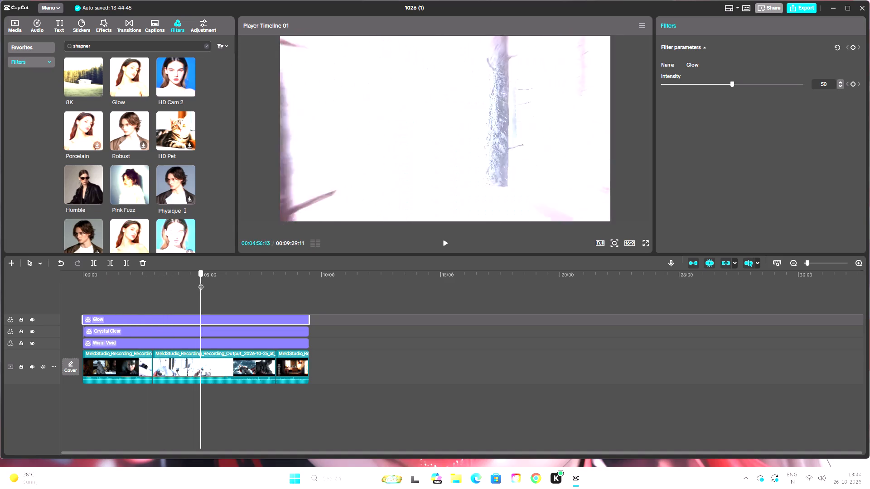
{"action": "left_click_drag", "start_coordinate": [201, 282], "coordinate": [252, 279]}
{"action": "left_click", "coordinate": [446, 242]}
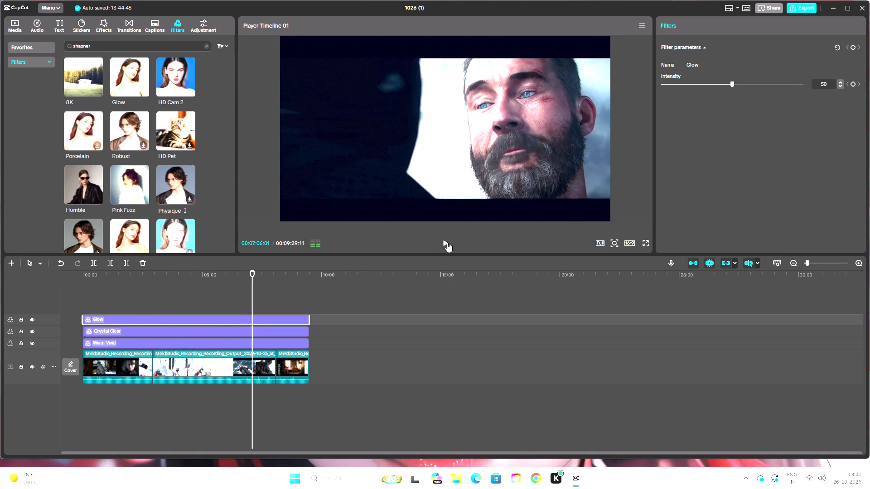
{"action": "left_click", "coordinate": [645, 242]}
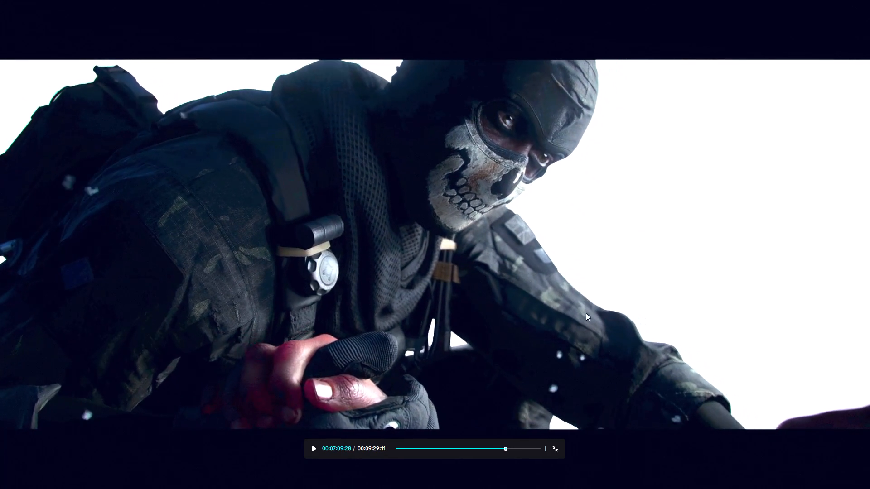
{"action": "left_click", "coordinate": [555, 450]}
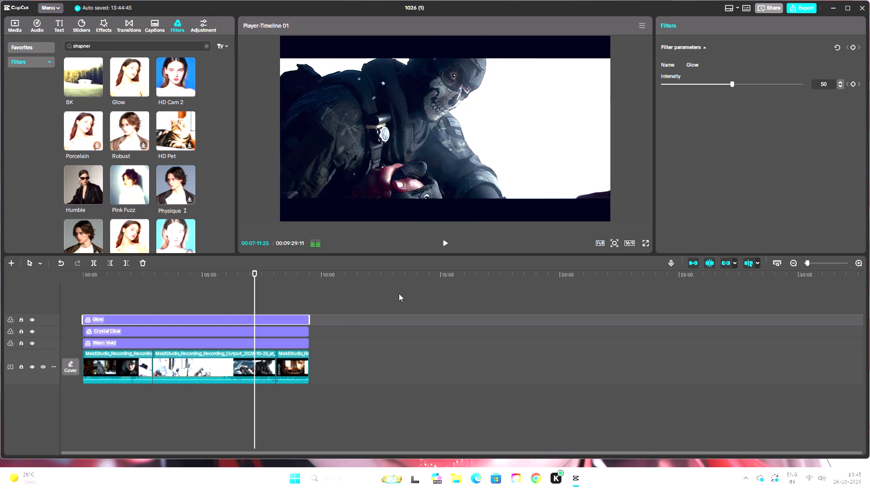
{"action": "left_click_drag", "start_coordinate": [256, 275], "coordinate": [266, 278]}
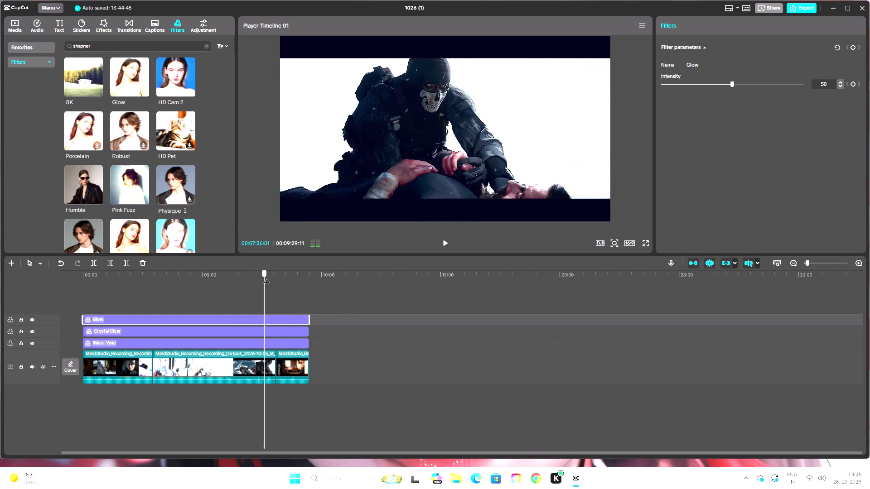
{"action": "left_click_drag", "start_coordinate": [266, 278], "coordinate": [304, 283]}
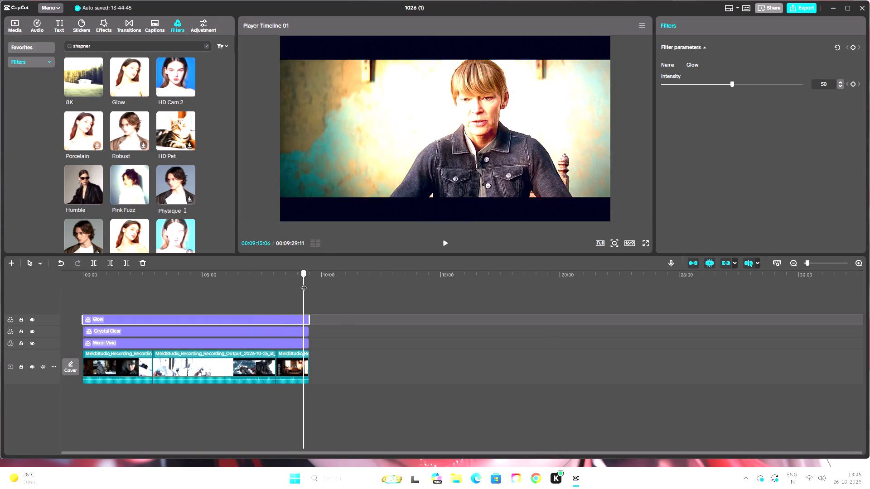
{"action": "left_click_drag", "start_coordinate": [304, 283], "coordinate": [150, 306]}
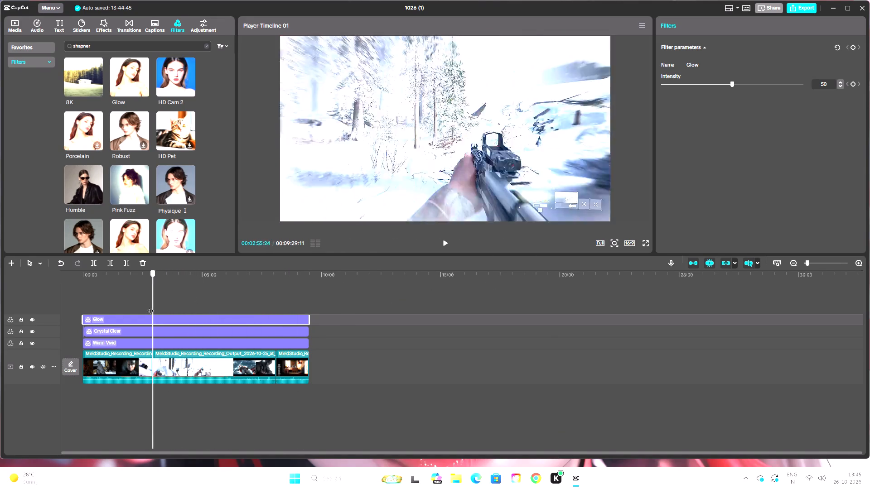
{"action": "left_click_drag", "start_coordinate": [150, 306], "coordinate": [36, 321]}
{"action": "left_click", "coordinate": [111, 295]}
{"action": "left_click_drag", "start_coordinate": [110, 276], "coordinate": [56, 284]}
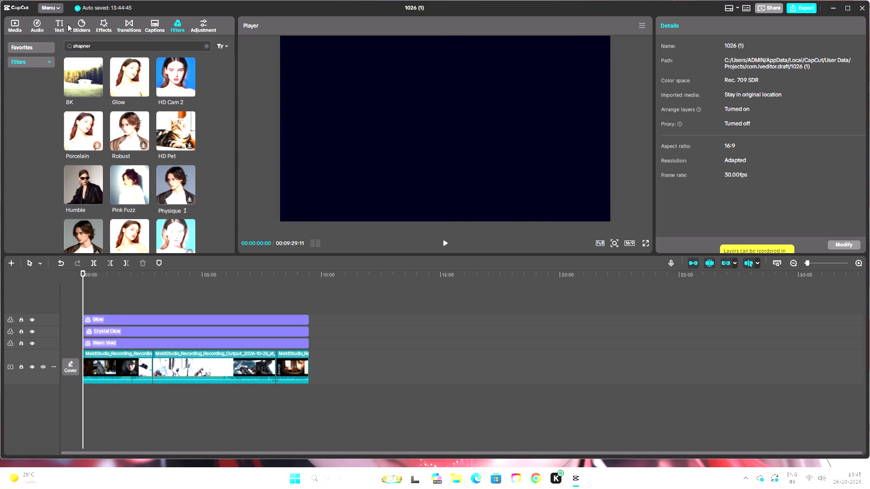
Open the media import dialog in the mw4 folder.
{"action": "left_click", "coordinate": [16, 28]}
{"action": "left_click", "coordinate": [82, 47]}
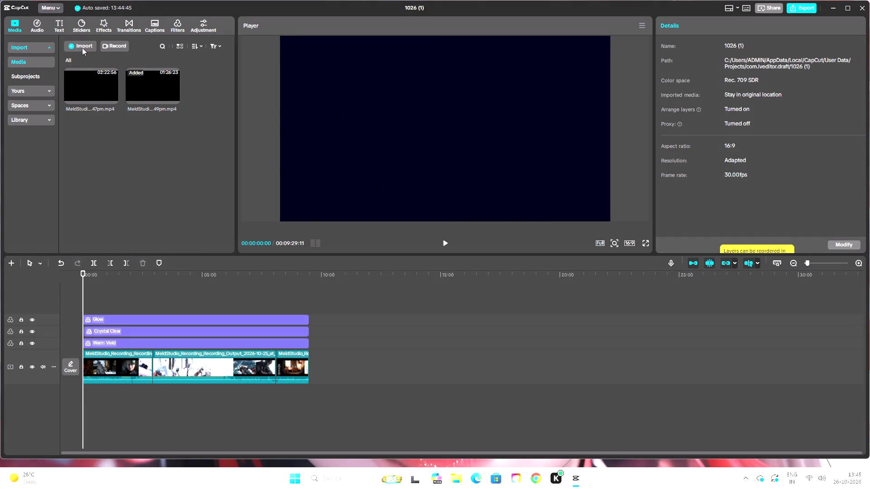
{"action": "left_click", "coordinate": [97, 61]}
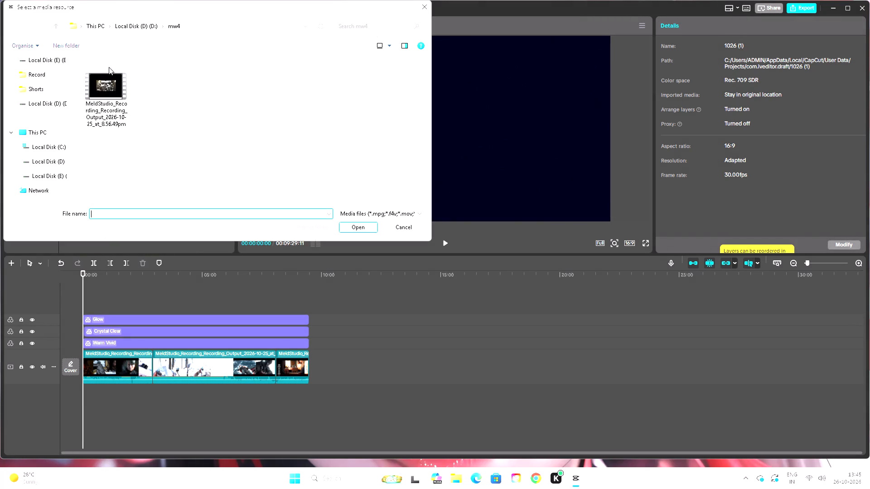
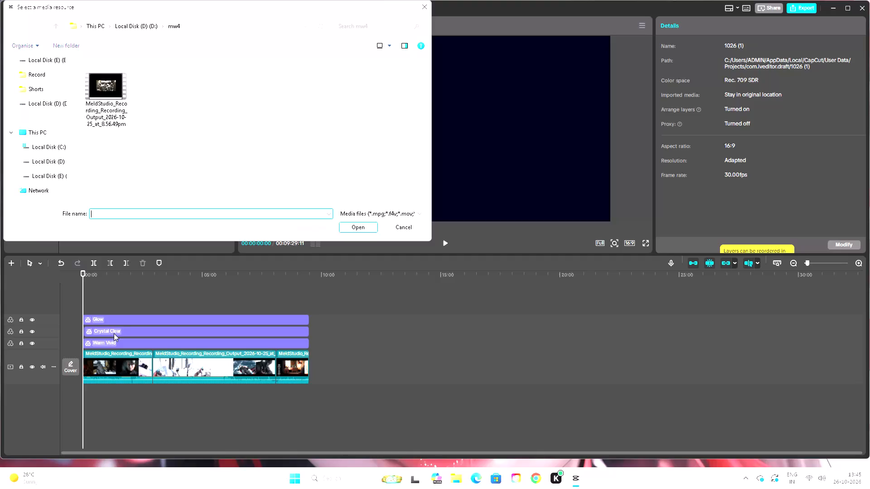
Import the Free YouTube Subscribe Buttons green screen video from Local Disk (E:) into the project media.
{"action": "left_click", "coordinate": [53, 173]}
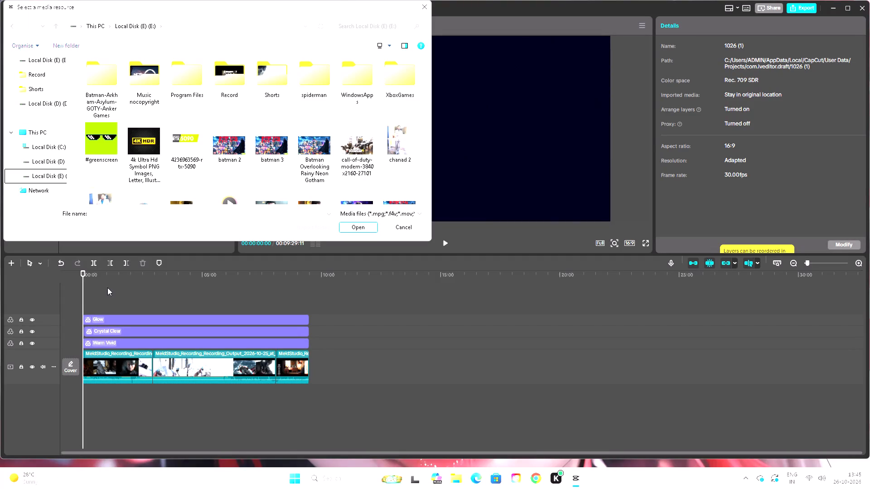
{"action": "scroll", "coordinate": [183, 134], "scroll_direction": "down", "scroll_amount": 2}
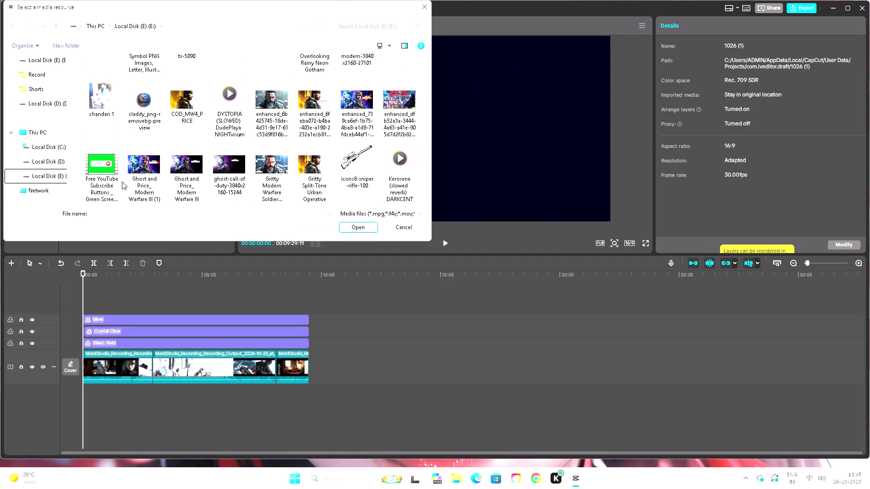
{"action": "left_click", "coordinate": [112, 182]}
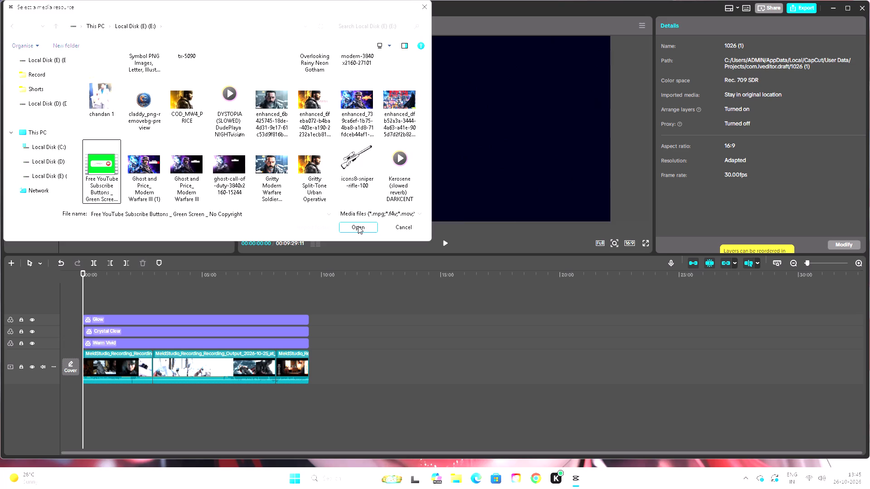
{"action": "left_click", "coordinate": [358, 226]}
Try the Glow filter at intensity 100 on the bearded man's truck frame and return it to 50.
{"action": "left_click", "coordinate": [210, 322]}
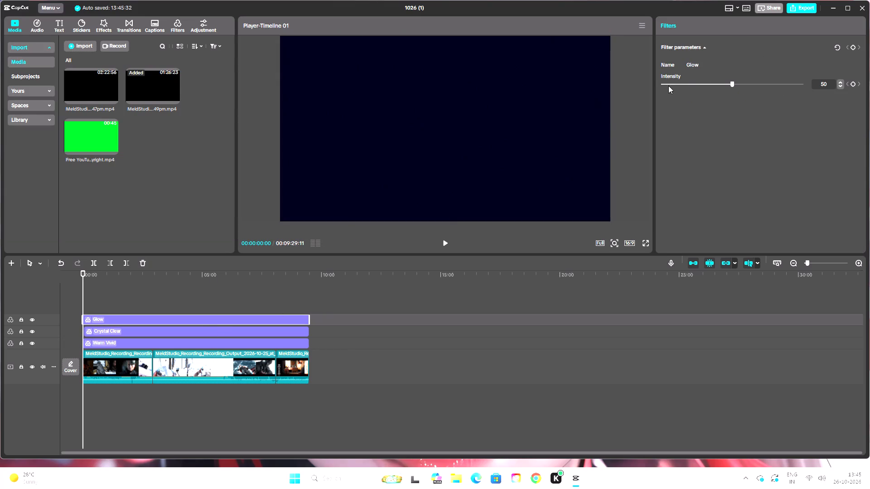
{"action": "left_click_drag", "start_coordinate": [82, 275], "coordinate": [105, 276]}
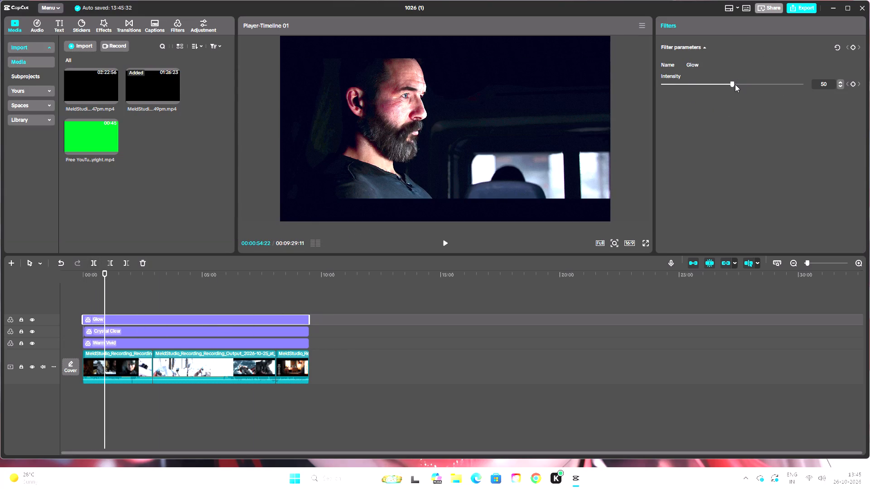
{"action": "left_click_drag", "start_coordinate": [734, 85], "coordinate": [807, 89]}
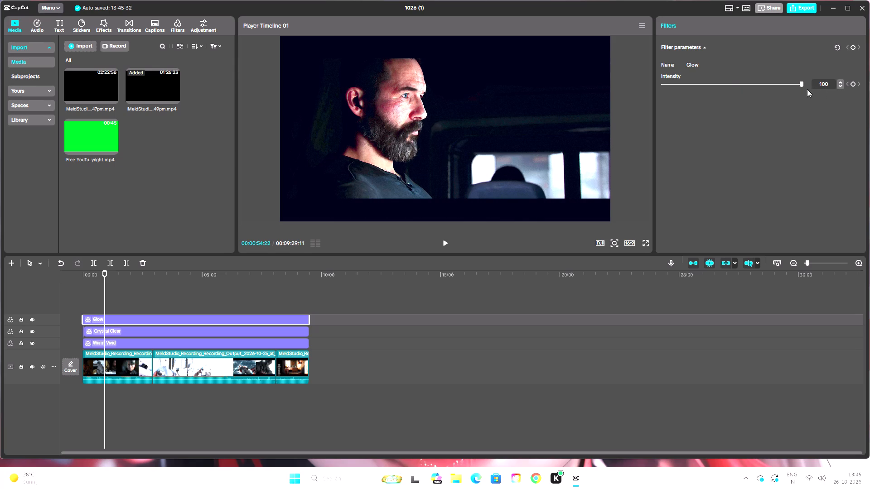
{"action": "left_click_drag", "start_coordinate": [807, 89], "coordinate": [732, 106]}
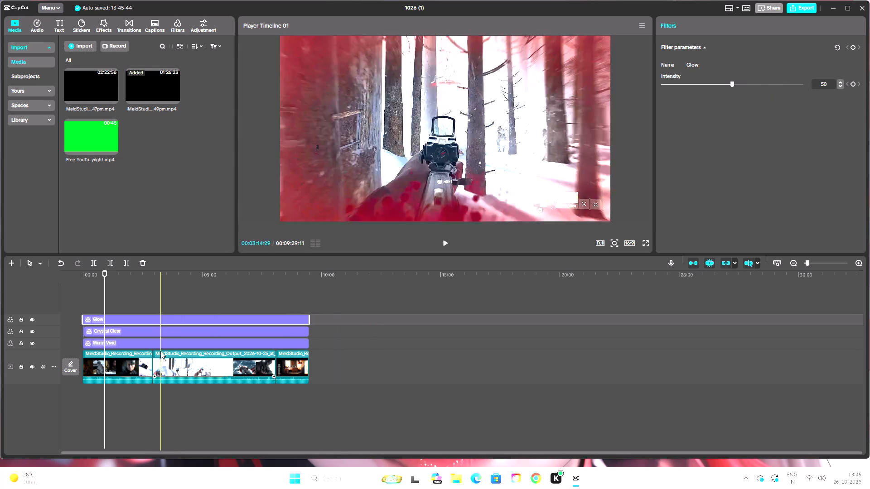
Check filtered scenes across the edited video, from the truck interior and snowy forest to the masked soldier and bearded man.
{"action": "left_click", "coordinate": [167, 326]}
{"action": "left_click_drag", "start_coordinate": [168, 274], "coordinate": [121, 296]}
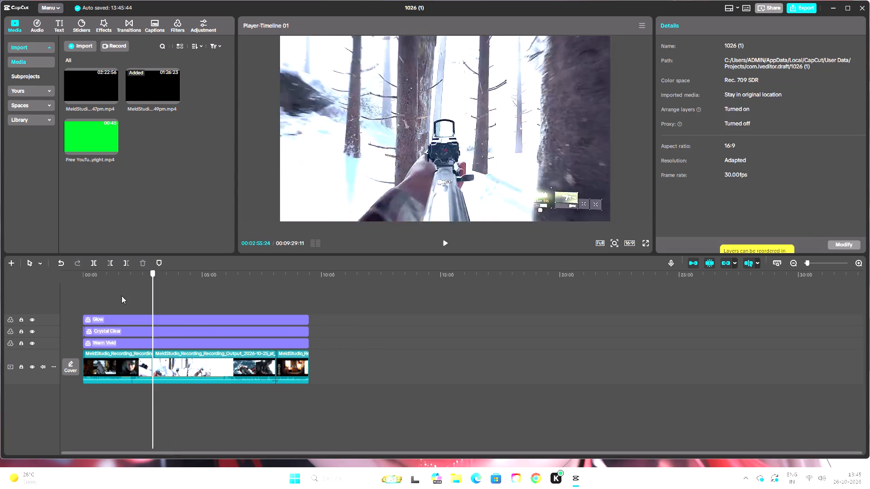
{"action": "left_click_drag", "start_coordinate": [121, 296], "coordinate": [78, 305]}
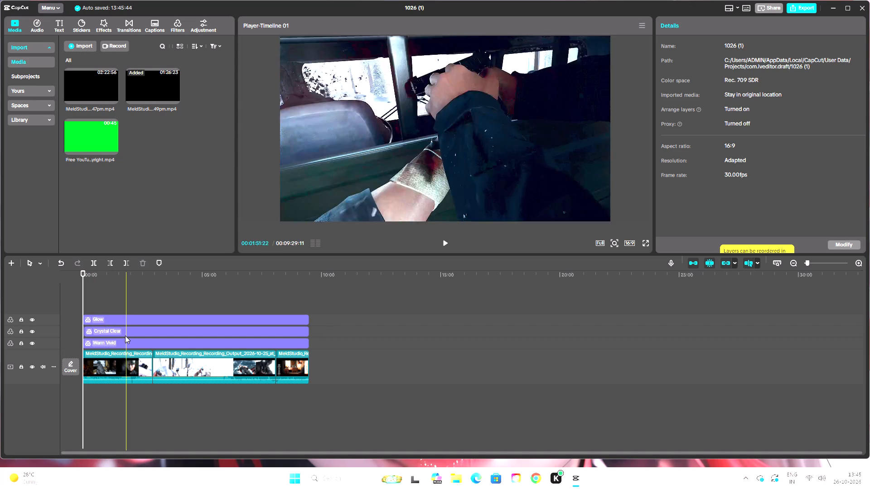
{"action": "left_click_drag", "start_coordinate": [79, 276], "coordinate": [72, 279]}
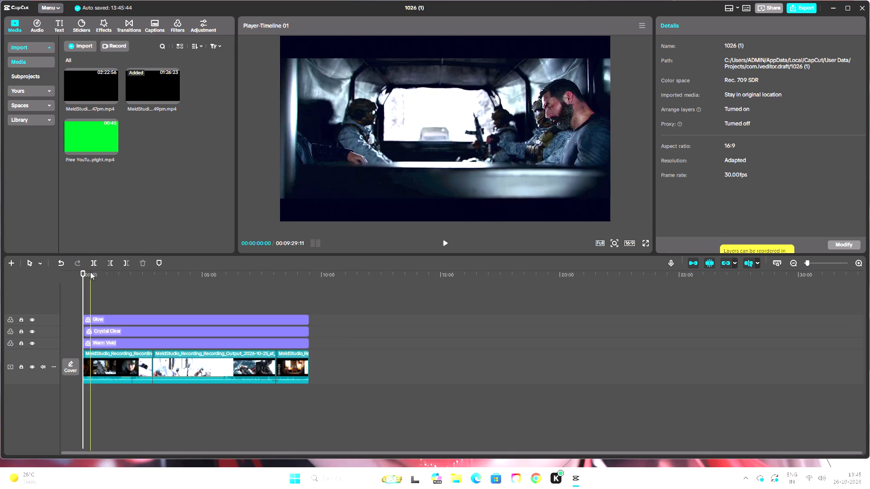
{"action": "left_click_drag", "start_coordinate": [84, 273], "coordinate": [141, 281]}
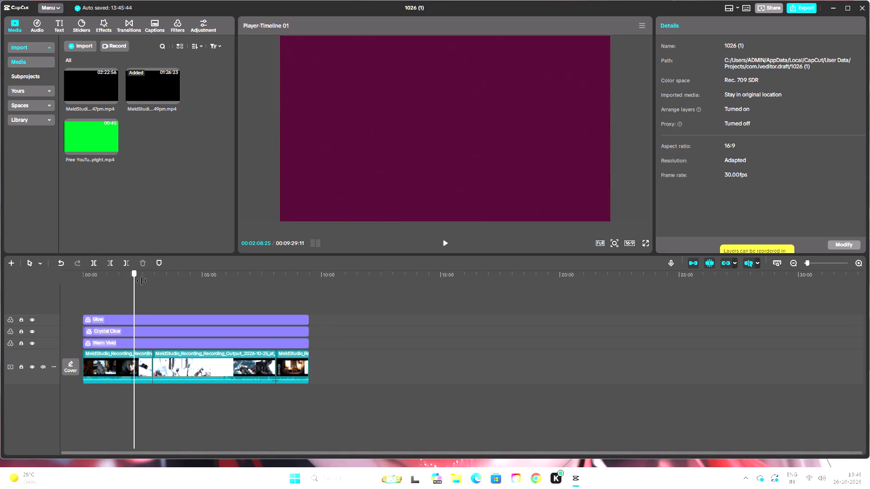
{"action": "left_click_drag", "start_coordinate": [141, 281], "coordinate": [246, 281]}
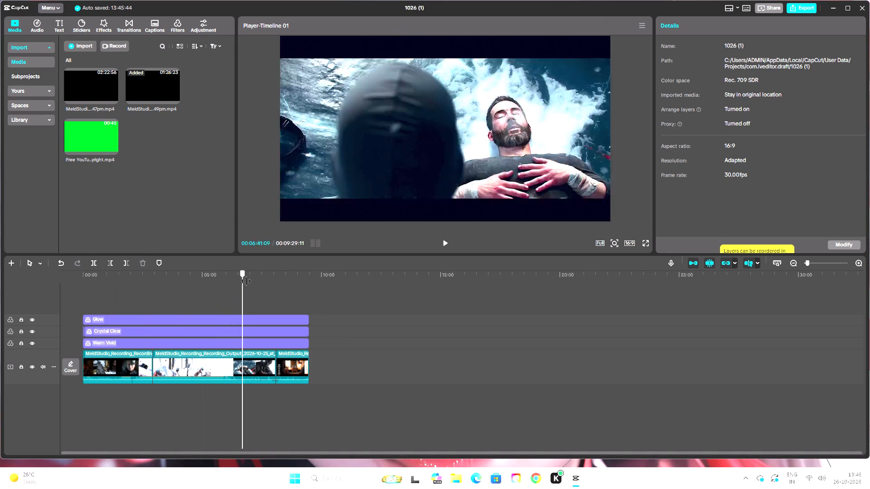
{"action": "left_click_drag", "start_coordinate": [246, 281], "coordinate": [266, 280]}
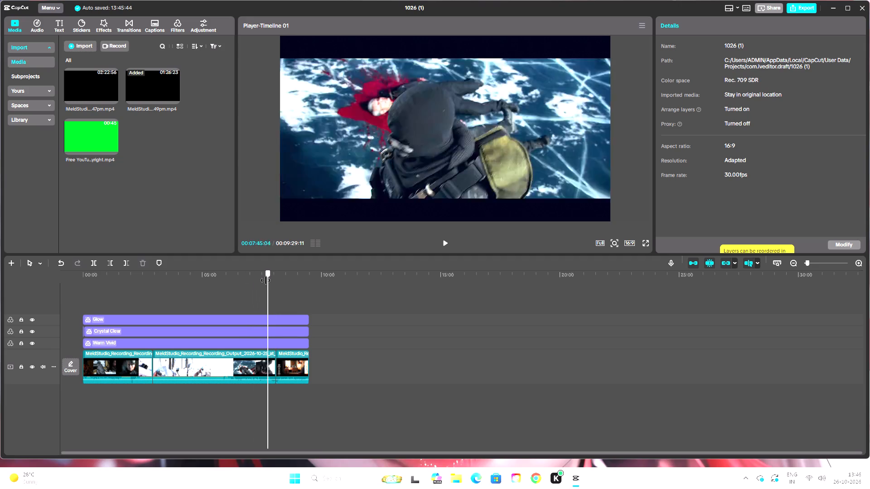
{"action": "left_click_drag", "start_coordinate": [266, 280], "coordinate": [253, 283]}
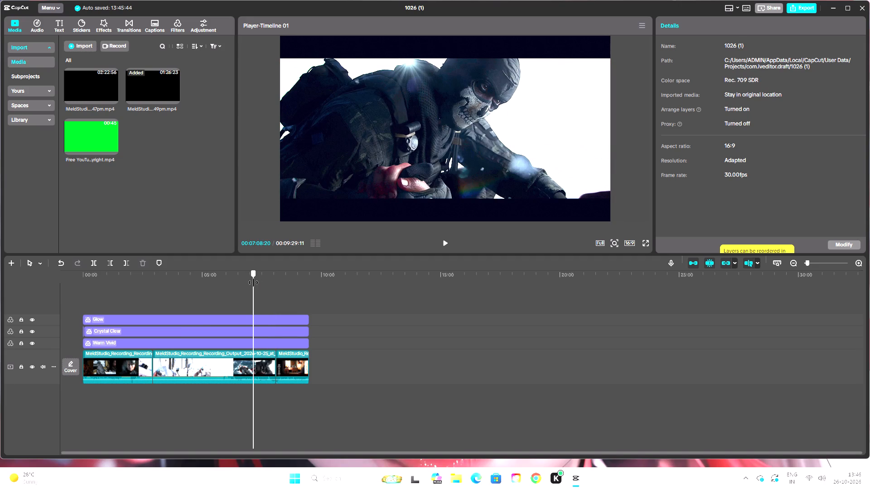
{"action": "left_click_drag", "start_coordinate": [253, 283], "coordinate": [251, 284]}
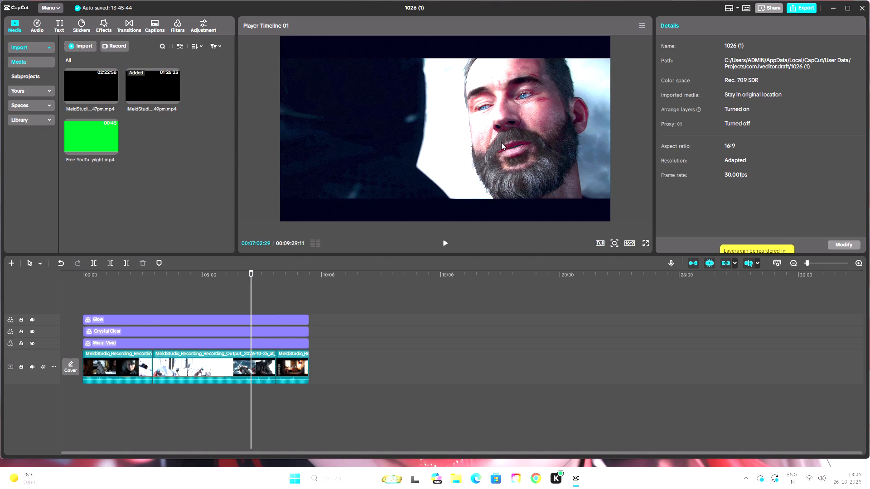
Examine the bearded man's close-up at 00:07:02:29 with the preview magnified, and restore the preview to its fitted size.
{"action": "left_click", "coordinate": [616, 245]}
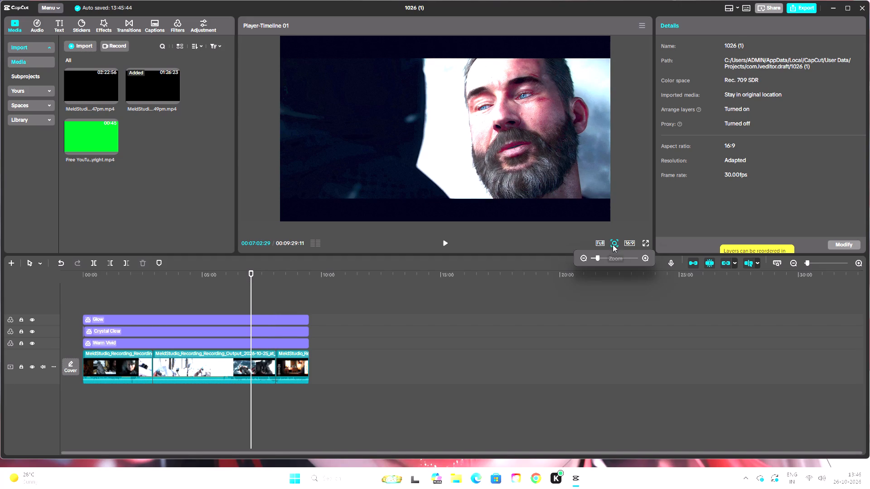
{"action": "left_click", "coordinate": [599, 259]}
{"action": "left_click", "coordinate": [627, 216]}
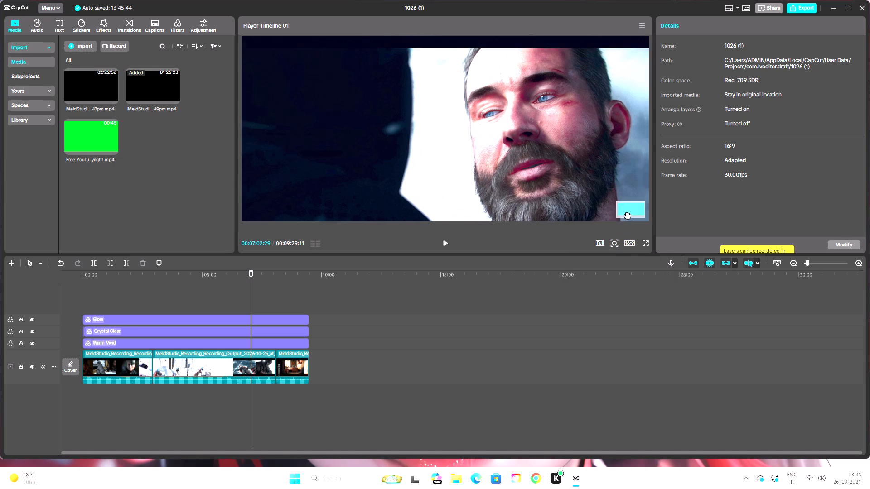
{"action": "left_click", "coordinate": [625, 241]}
{"action": "left_click", "coordinate": [643, 273]}
{"action": "left_click", "coordinate": [616, 246]}
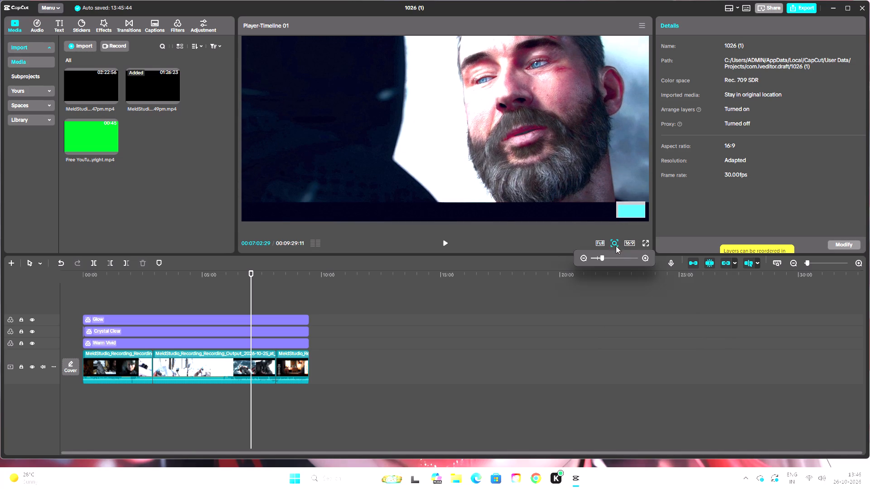
{"action": "left_click", "coordinate": [603, 257]}
{"action": "left_click", "coordinate": [400, 288]}
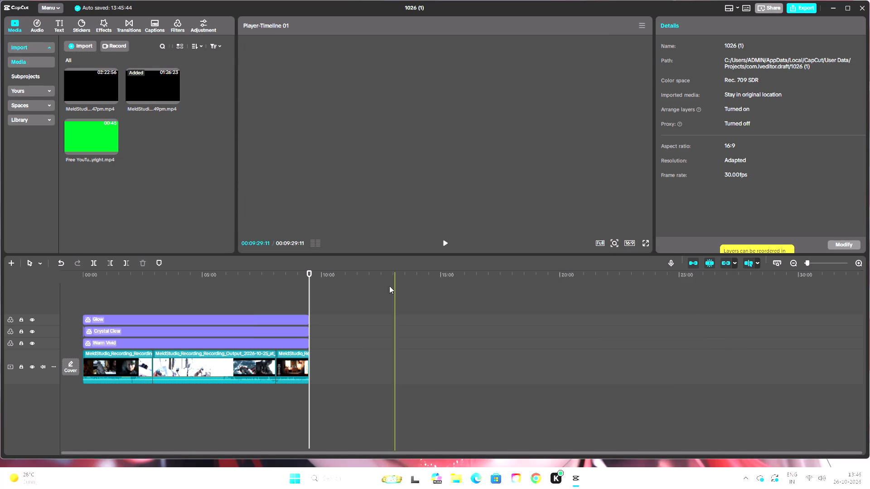
Place the green screen subscribe video at the start of the timeline on a new track above the Glow filter.
{"action": "left_click_drag", "start_coordinate": [309, 274], "coordinate": [0, 292]}
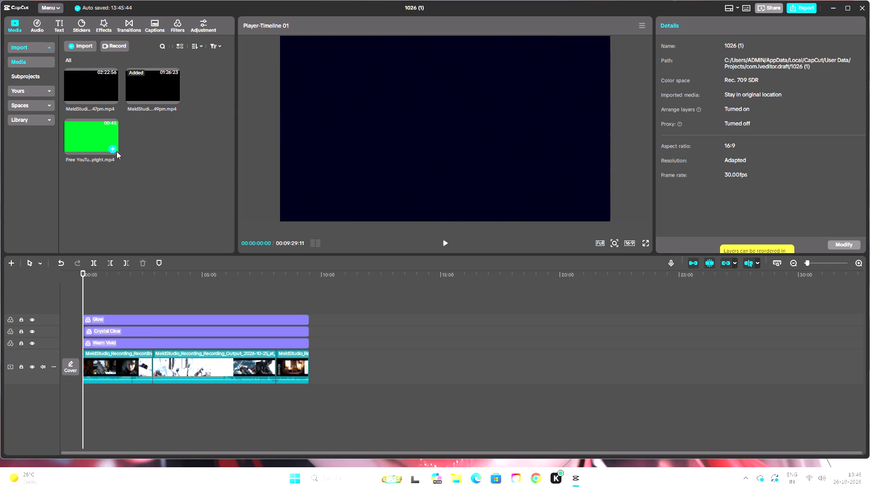
{"action": "left_click_drag", "start_coordinate": [94, 141], "coordinate": [83, 297]}
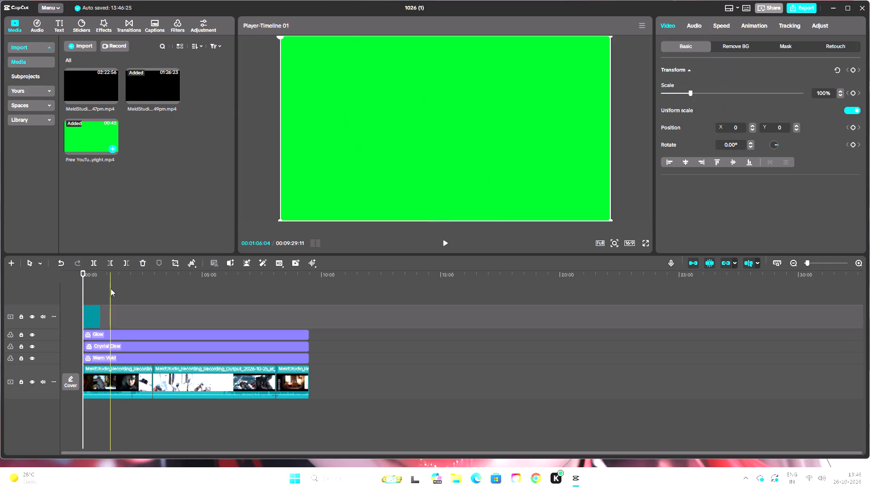
Look through the green screen clip's subscribe and comment button animations to choose one, returning the playhead to the start.
{"action": "triple_click", "coordinate": [860, 262]}
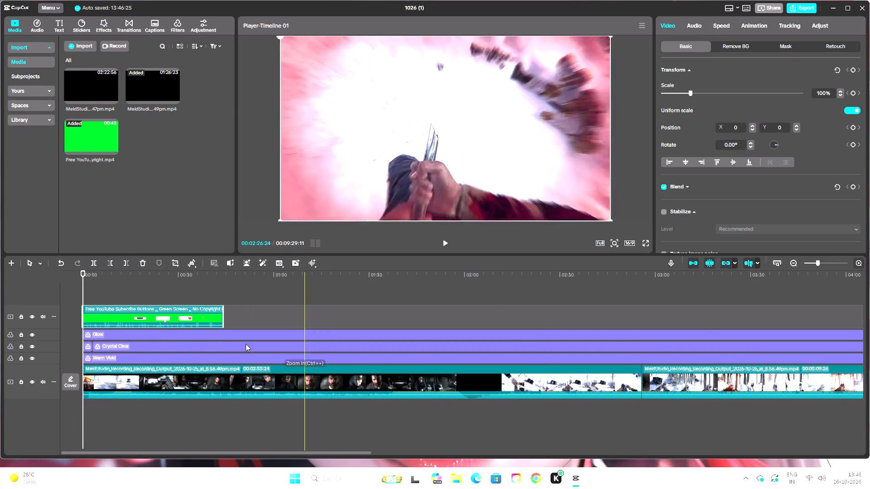
{"action": "left_click_drag", "start_coordinate": [84, 273], "coordinate": [101, 277]}
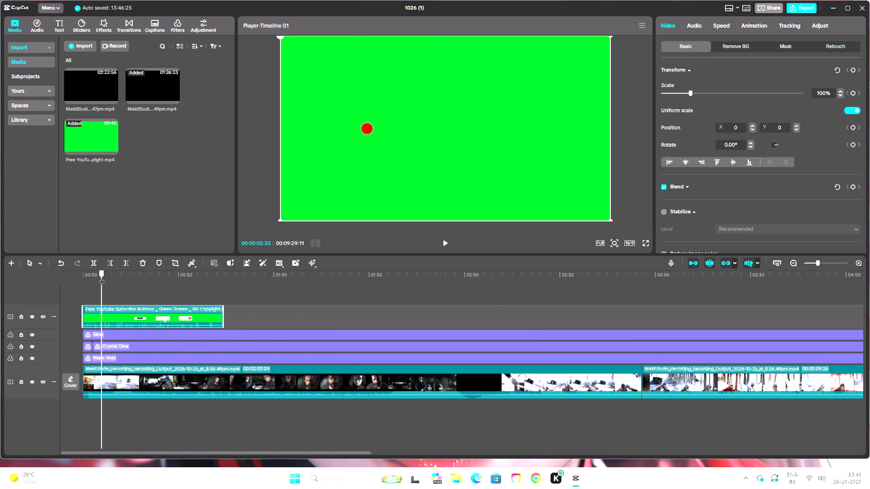
{"action": "left_click_drag", "start_coordinate": [101, 277], "coordinate": [119, 280]}
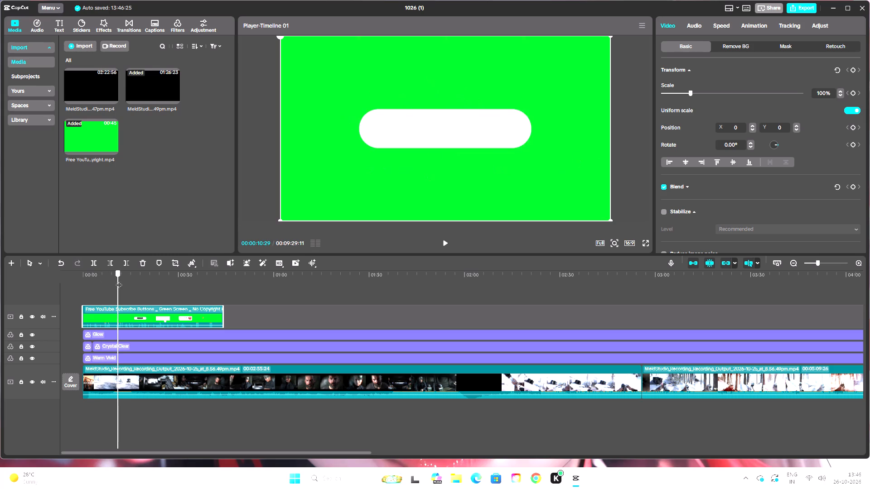
{"action": "left_click_drag", "start_coordinate": [119, 280], "coordinate": [158, 286]}
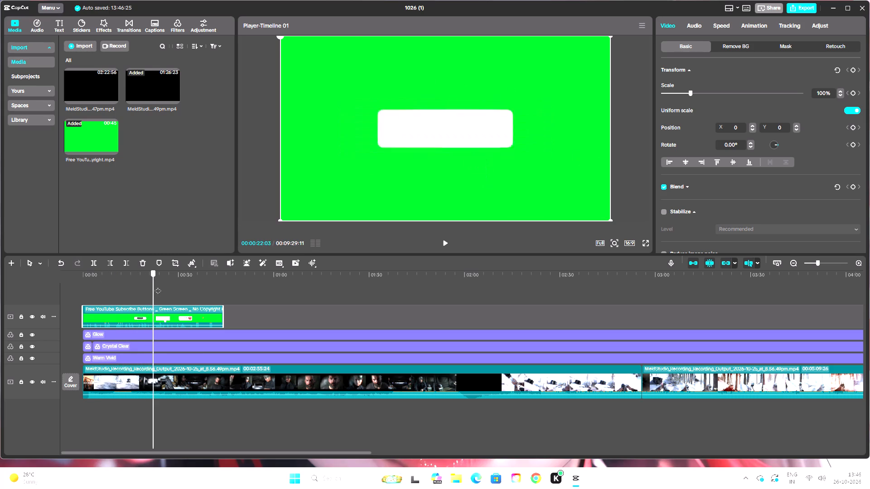
{"action": "left_click_drag", "start_coordinate": [158, 286], "coordinate": [167, 291]}
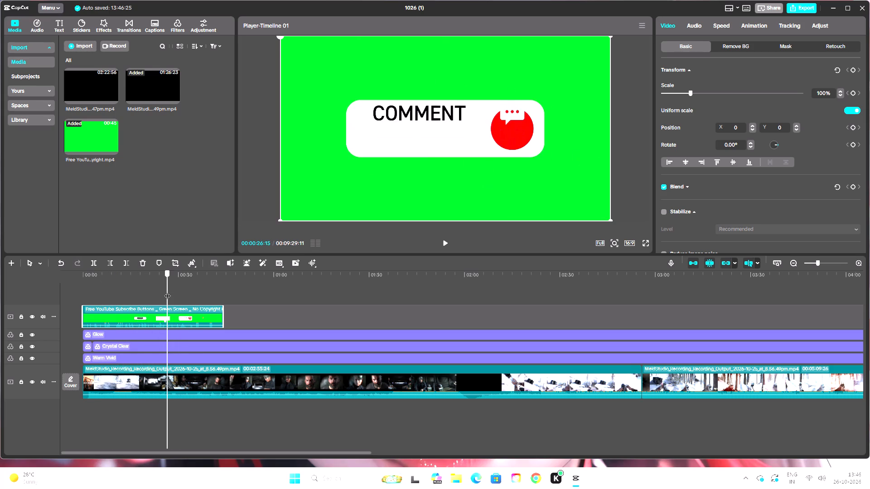
{"action": "left_click_drag", "start_coordinate": [167, 291], "coordinate": [145, 303]}
{"action": "left_click", "coordinate": [445, 244]}
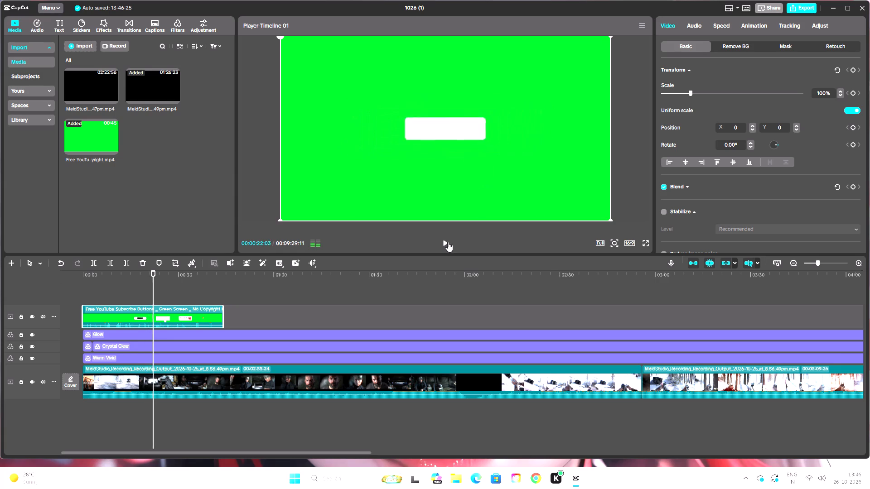
{"action": "left_click_drag", "start_coordinate": [162, 275], "coordinate": [192, 280]}
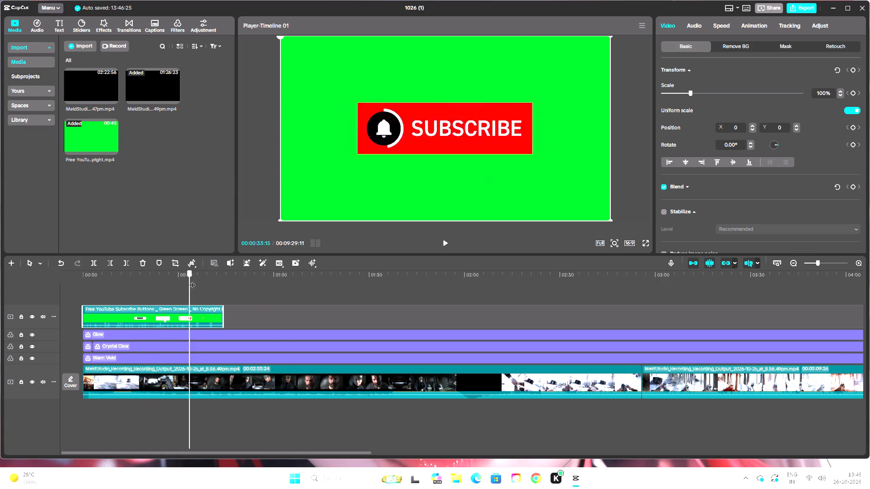
{"action": "left_click_drag", "start_coordinate": [192, 280], "coordinate": [137, 293]}
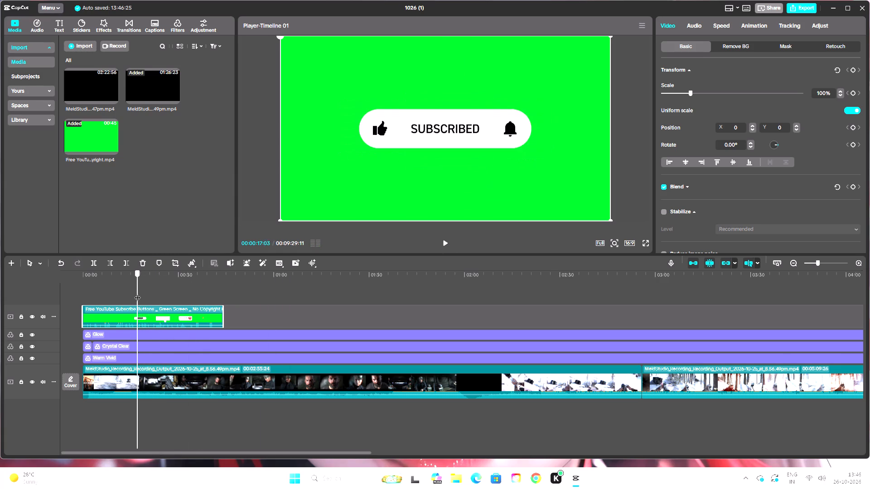
{"action": "left_click_drag", "start_coordinate": [137, 293], "coordinate": [111, 306]}
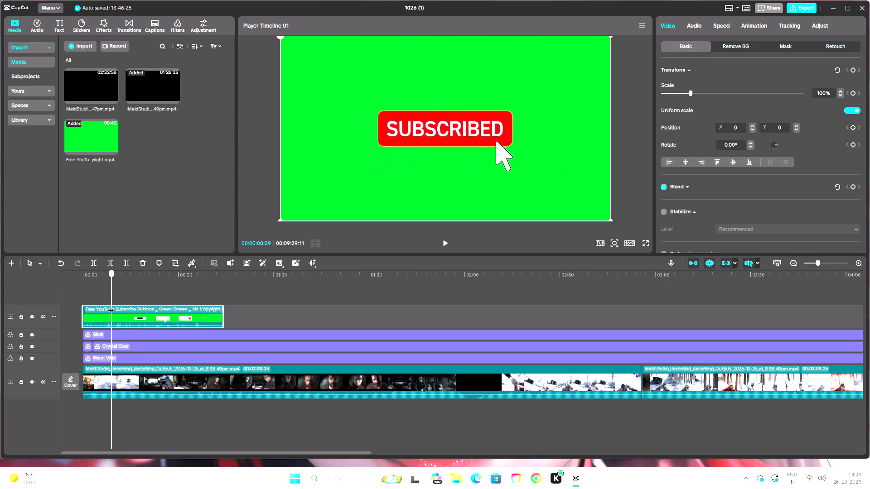
{"action": "left_click_drag", "start_coordinate": [111, 306], "coordinate": [81, 312]}
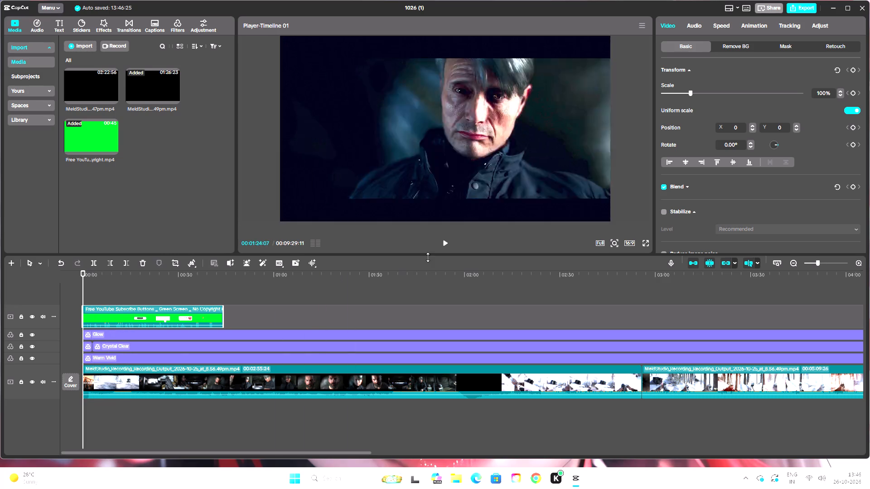
Play the green screen clip's first button animation, cut away everything after it, and reselect the remaining piece at the timeline start.
{"action": "left_click", "coordinate": [447, 244]}
{"action": "left_click", "coordinate": [444, 245]}
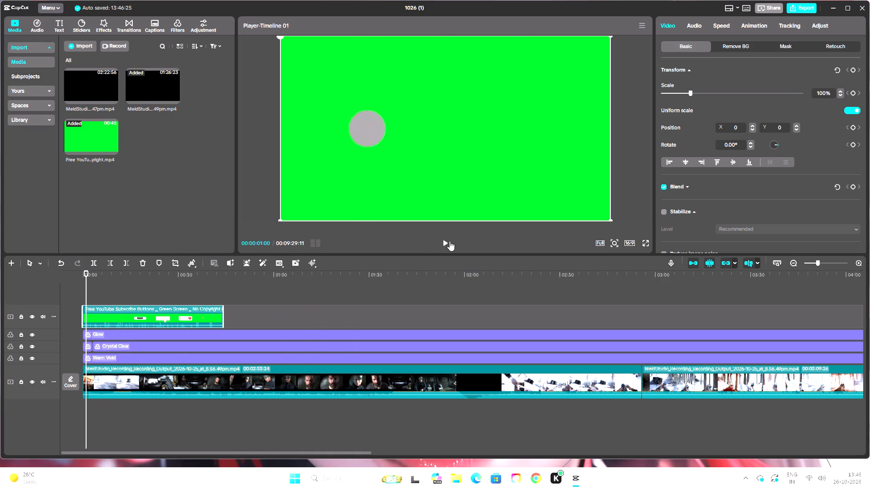
{"action": "left_click", "coordinate": [446, 241]}
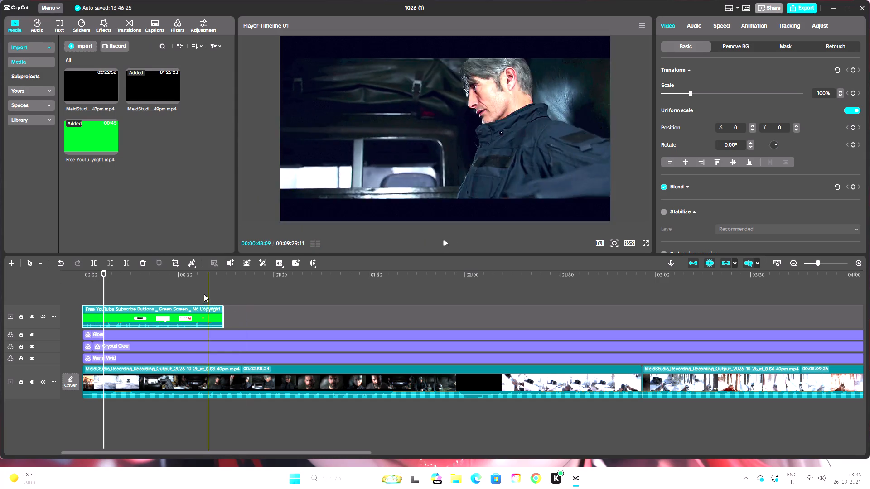
{"action": "left_click", "coordinate": [125, 265]}
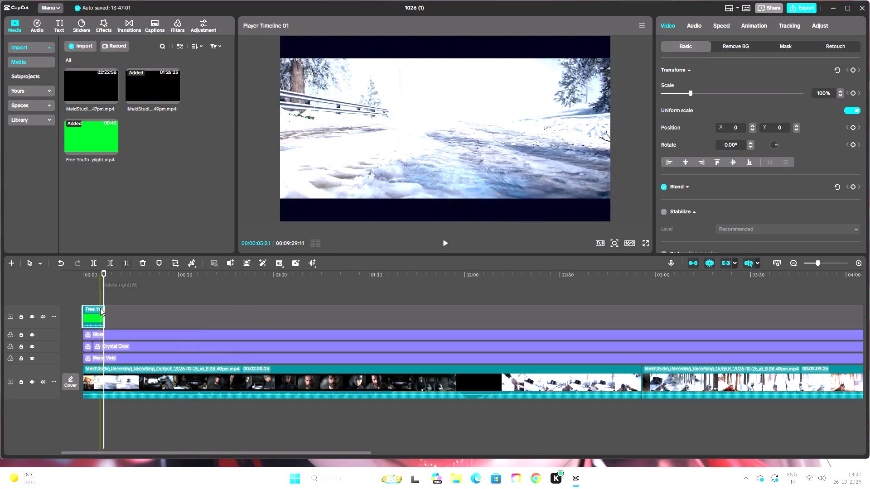
{"action": "left_click_drag", "start_coordinate": [105, 285], "coordinate": [86, 297]}
{"action": "left_click", "coordinate": [97, 318]}
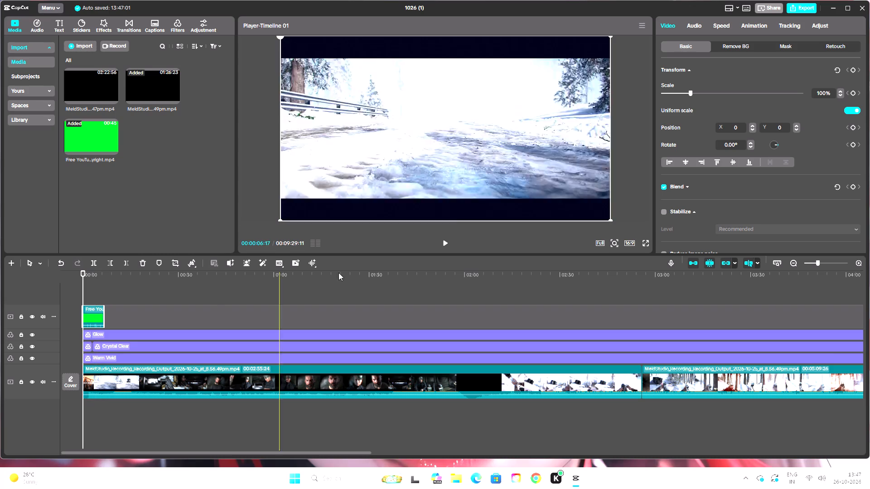
Key out the green background of the subscribe clip with Chroma key, sampling the green, and check the button over the gameplay.
{"action": "left_click", "coordinate": [731, 44]}
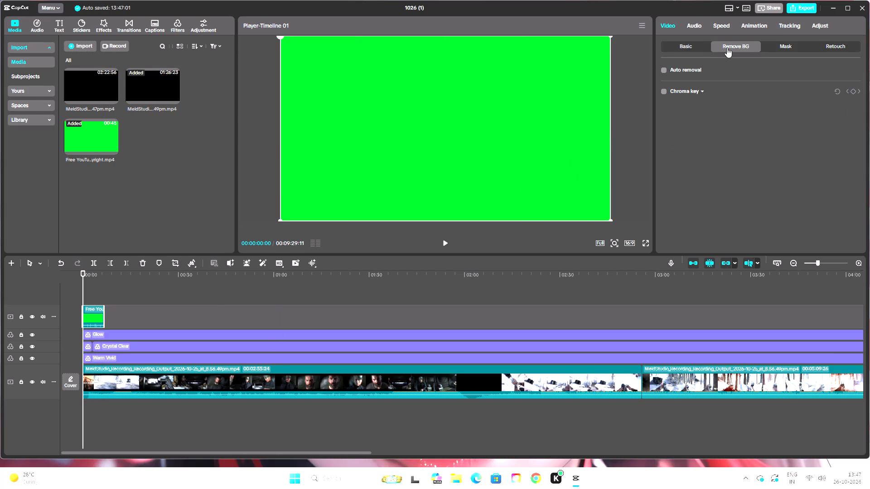
{"action": "left_click", "coordinate": [665, 90]}
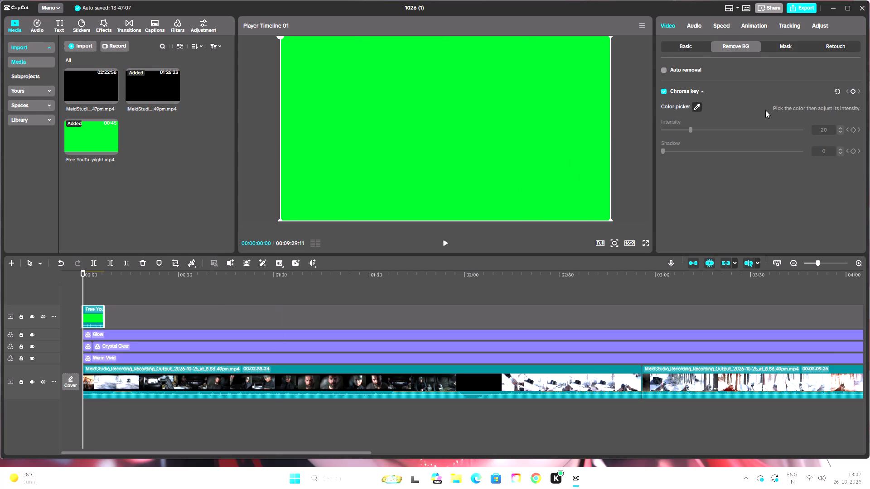
{"action": "triple_click", "coordinate": [696, 107]}
{"action": "left_click", "coordinate": [585, 56]}
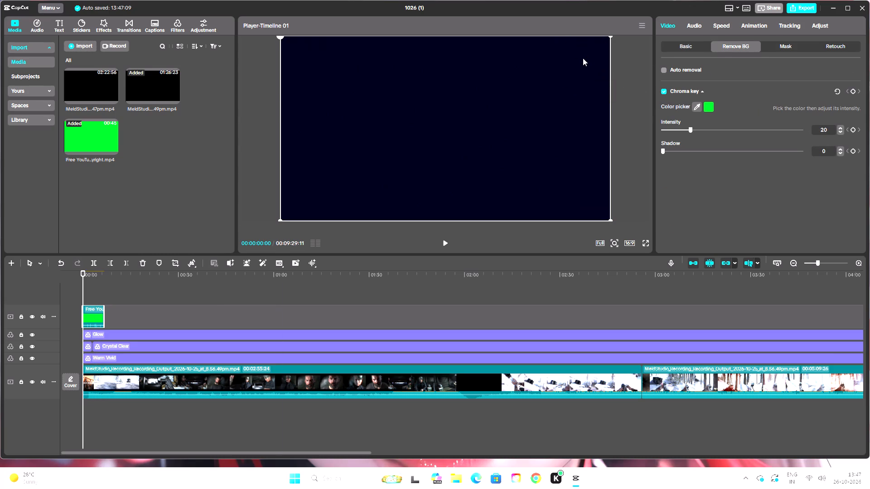
{"action": "left_click", "coordinate": [94, 312]}
{"action": "left_click_drag", "start_coordinate": [80, 275], "coordinate": [89, 277]}
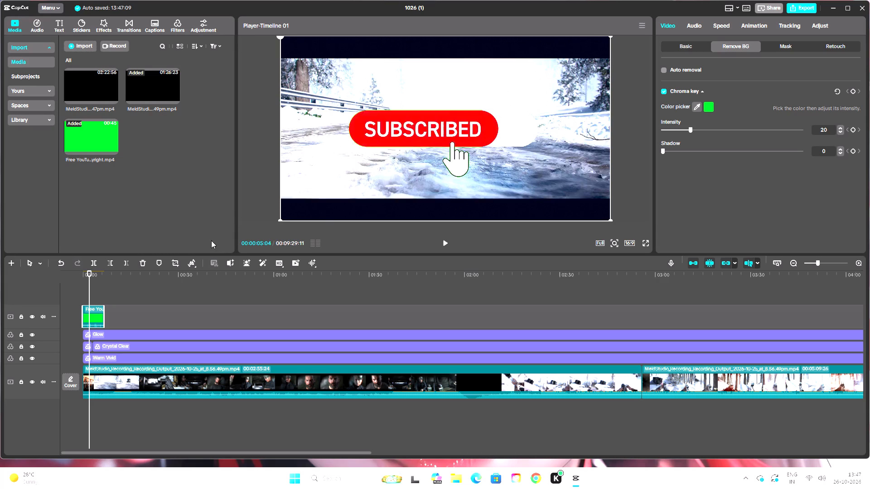
Scale the subscribe overlay to 36% and move it into the lower black bar near the middle, at about X 140, Y -922.
{"action": "left_click", "coordinate": [688, 43]}
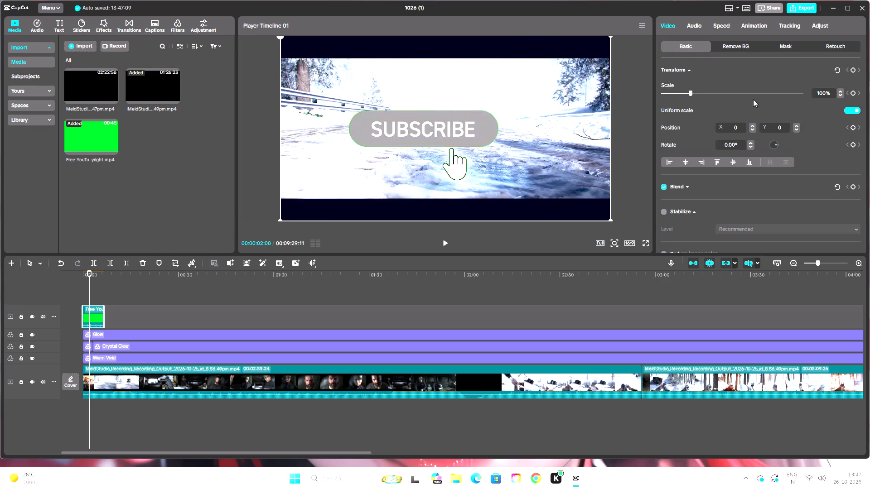
{"action": "left_click_drag", "start_coordinate": [691, 92], "coordinate": [667, 101]}
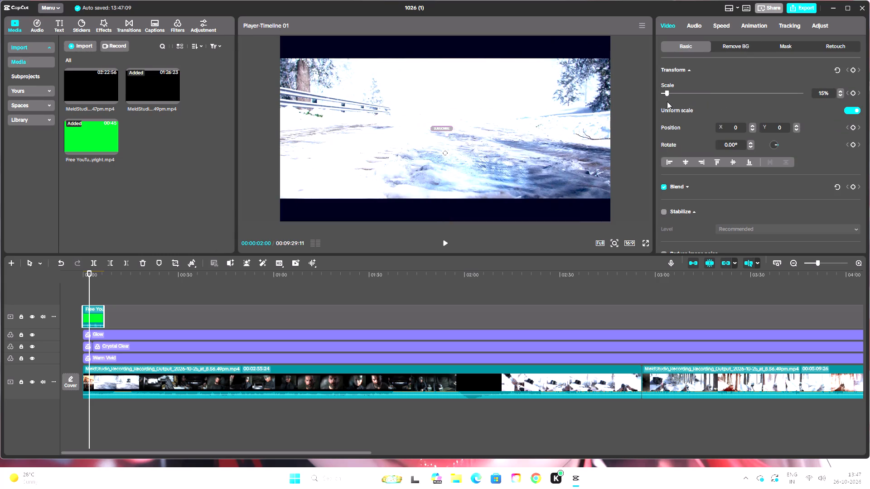
{"action": "left_click_drag", "start_coordinate": [667, 101], "coordinate": [672, 106]}
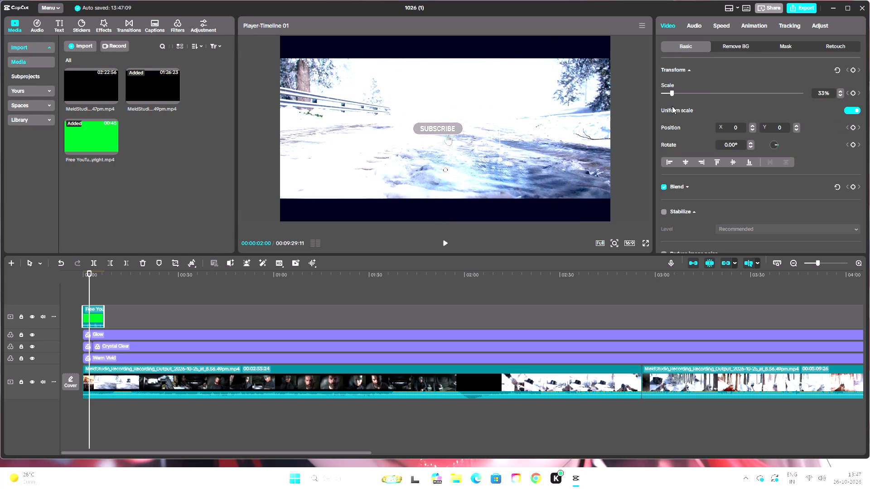
{"action": "left_click_drag", "start_coordinate": [672, 106], "coordinate": [673, 107]}
{"action": "left_click_drag", "start_coordinate": [455, 136], "coordinate": [367, 184]}
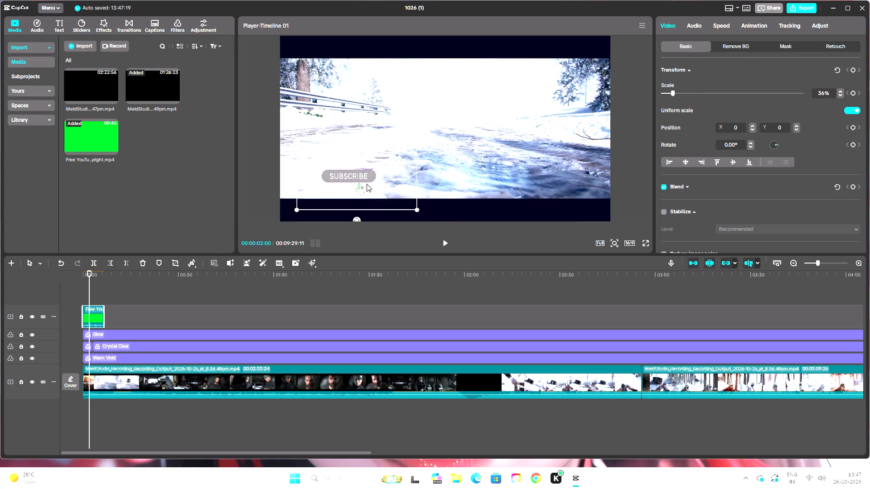
{"action": "left_click_drag", "start_coordinate": [367, 184], "coordinate": [350, 213]}
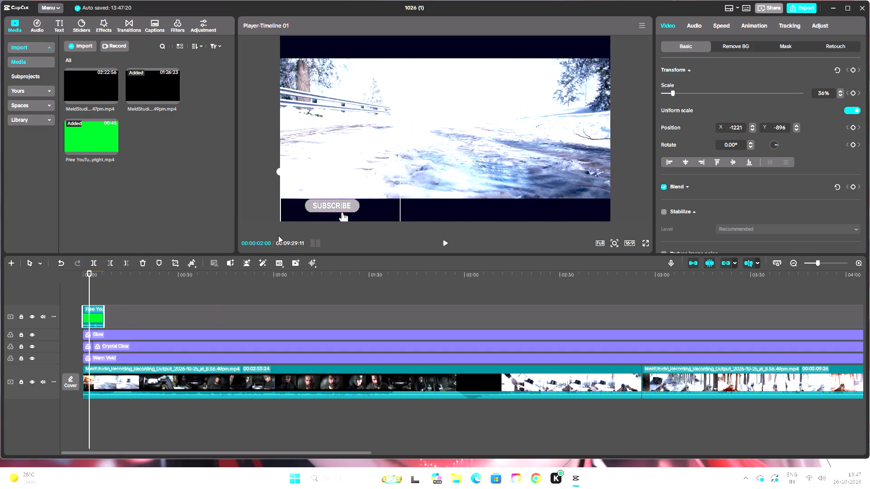
{"action": "left_click_drag", "start_coordinate": [319, 214], "coordinate": [421, 217]}
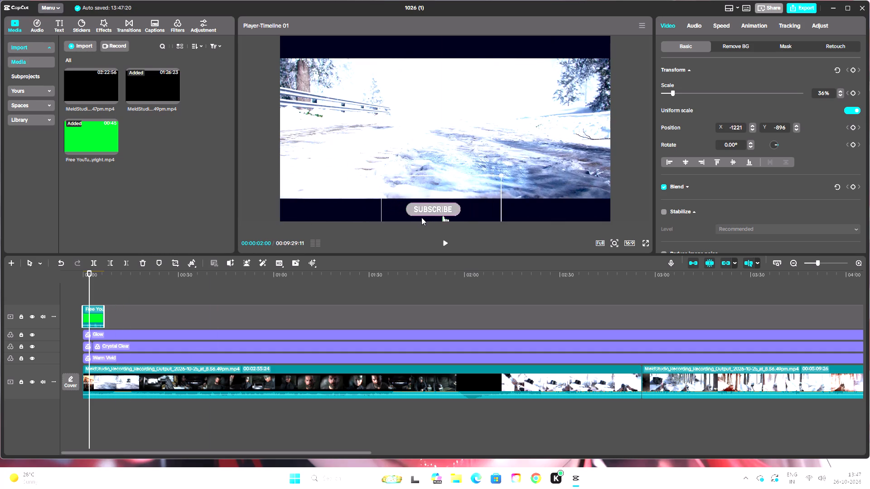
{"action": "left_click_drag", "start_coordinate": [421, 217], "coordinate": [436, 216]}
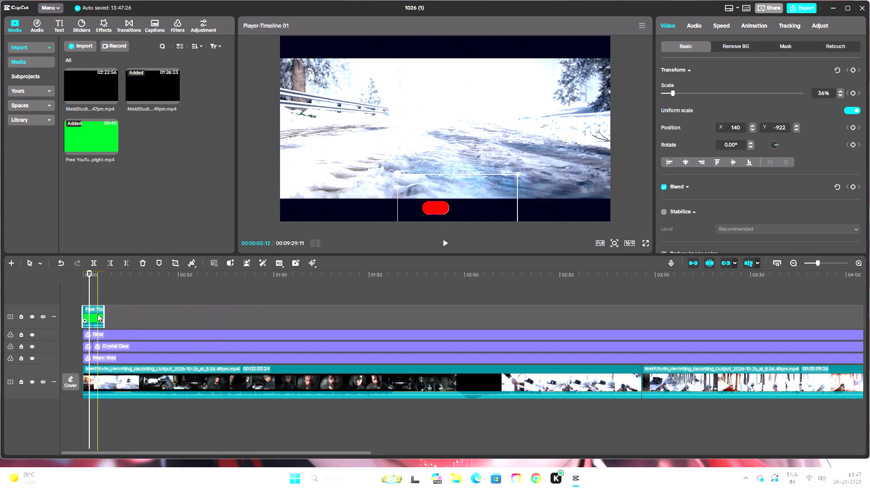
Move the subscribe clip along its track to start at about 00:00:20 and show its button at 00:00:22:07.
{"action": "left_click_drag", "start_coordinate": [97, 314], "coordinate": [132, 312]}
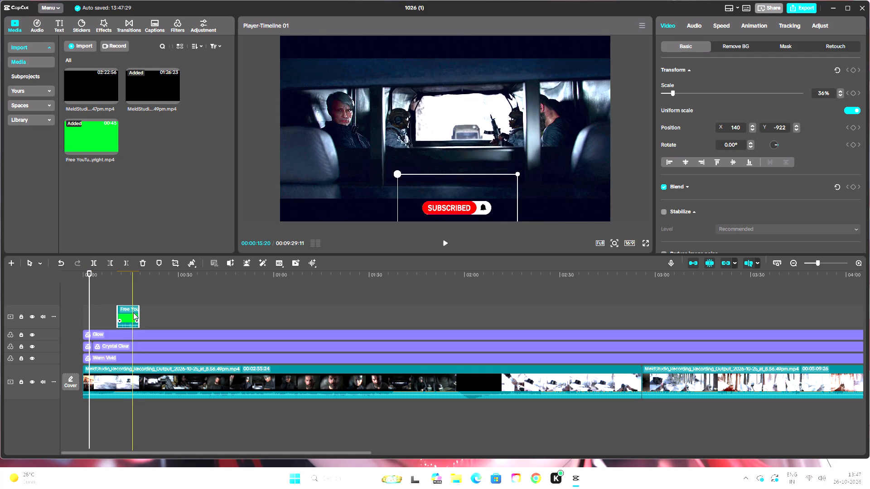
{"action": "left_click_drag", "start_coordinate": [90, 275], "coordinate": [116, 286]}
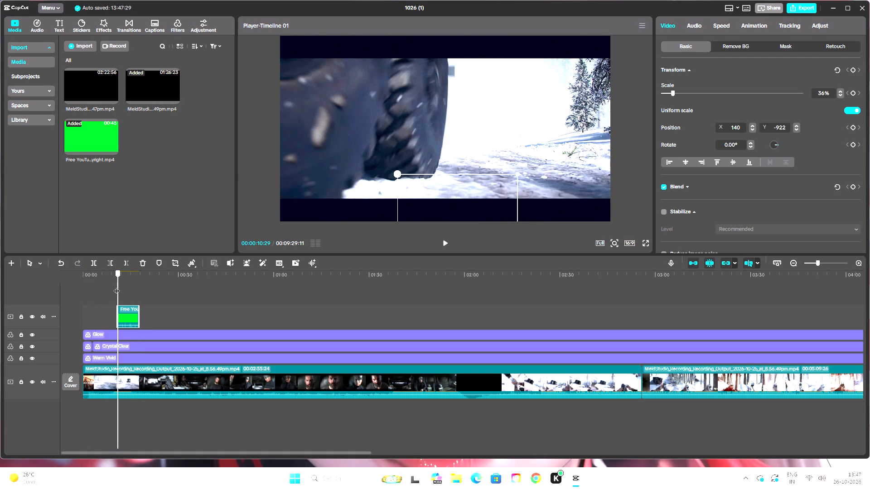
{"action": "left_click_drag", "start_coordinate": [116, 286], "coordinate": [116, 287]}
{"action": "left_click_drag", "start_coordinate": [128, 314], "coordinate": [155, 317]}
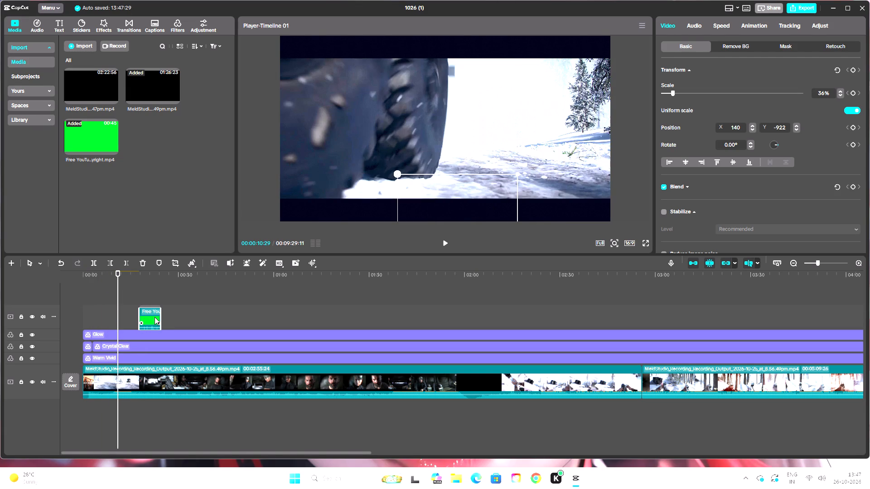
{"action": "left_click_drag", "start_coordinate": [155, 317], "coordinate": [159, 318]}
{"action": "left_click_drag", "start_coordinate": [119, 274], "coordinate": [150, 283]}
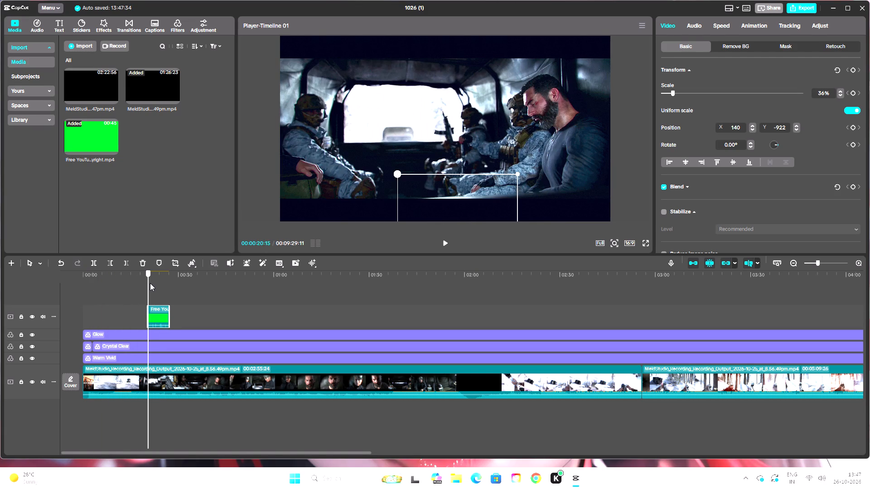
{"action": "left_click_drag", "start_coordinate": [150, 283], "coordinate": [154, 285]}
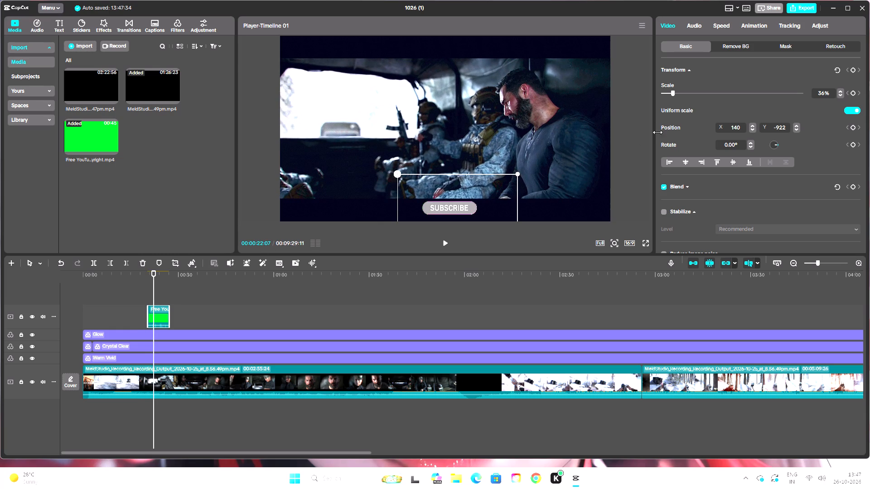
Centre the subscribe overlay horizontally at X 0 and lower its vertical position to Y -935.
{"action": "left_click", "coordinate": [686, 162]}
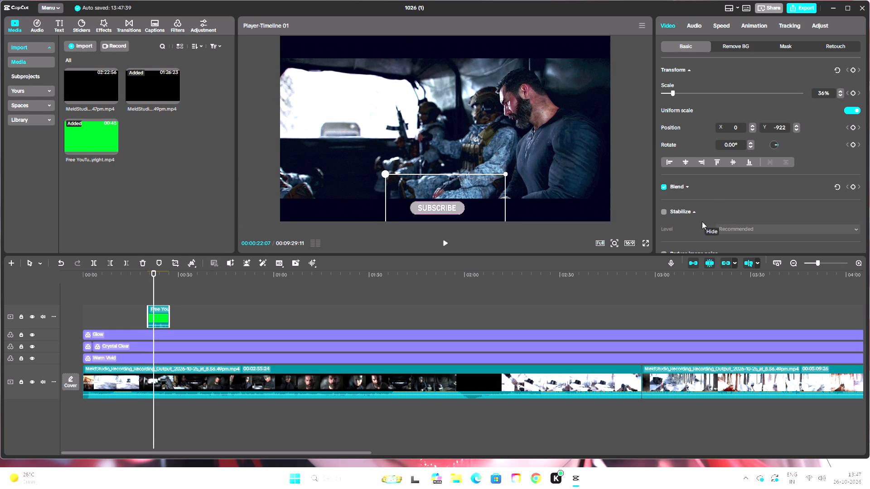
{"action": "left_click", "coordinate": [614, 244]}
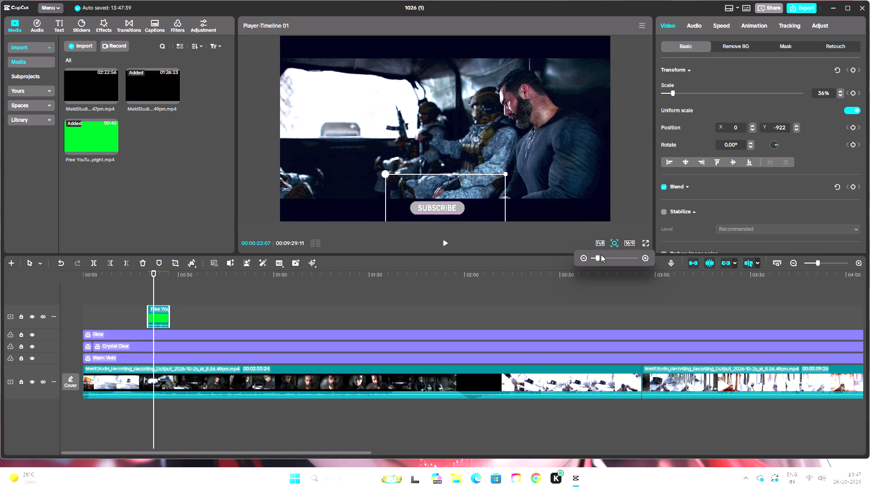
{"action": "left_click_drag", "start_coordinate": [596, 256], "coordinate": [601, 257]}
{"action": "left_click_drag", "start_coordinate": [629, 211], "coordinate": [628, 219]}
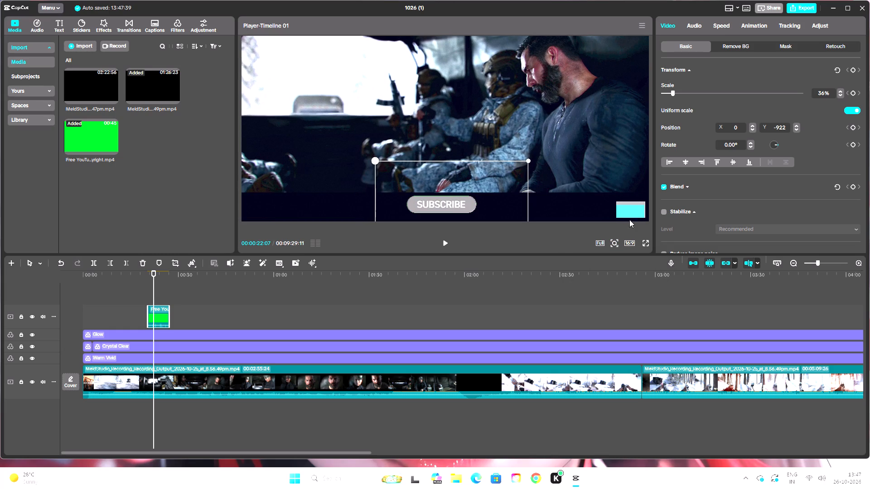
{"action": "triple_click", "coordinate": [752, 129]}
{"action": "left_click", "coordinate": [752, 129]}
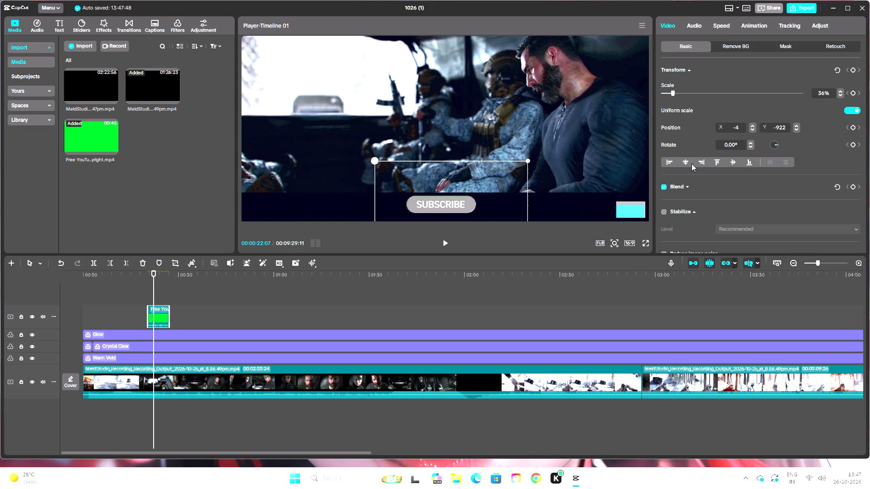
{"action": "left_click", "coordinate": [686, 163]}
{"action": "double_click", "coordinate": [799, 128]}
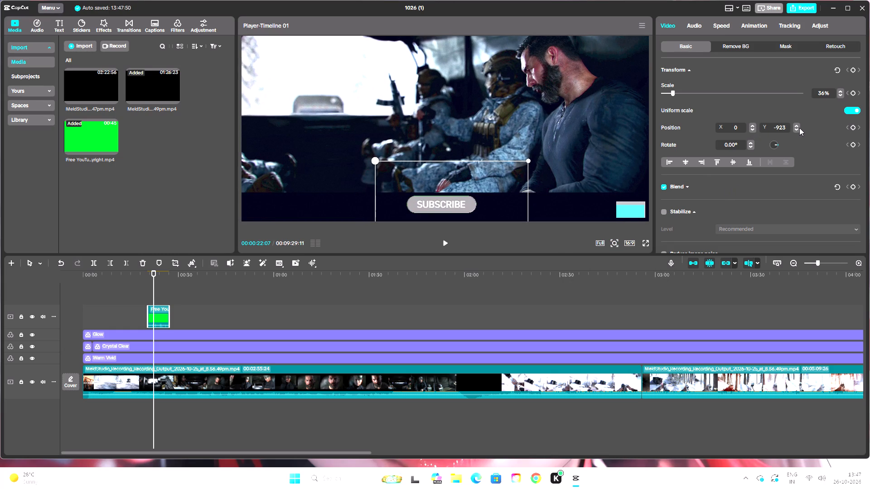
{"action": "triple_click", "coordinate": [796, 128]}
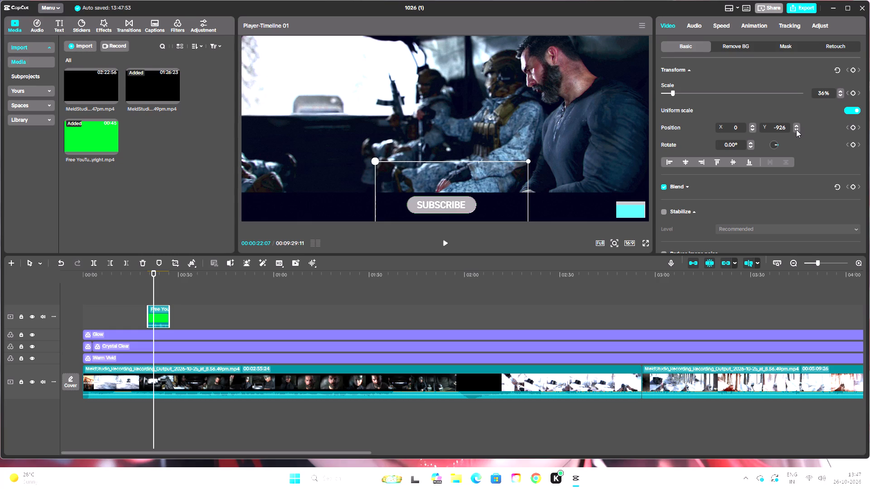
{"action": "left_click", "coordinate": [796, 129]}
{"action": "triple_click", "coordinate": [796, 129]}
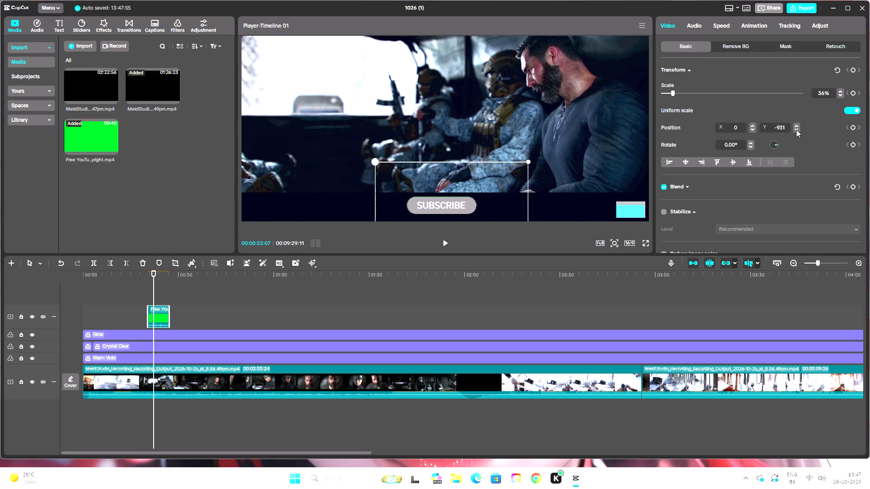
{"action": "triple_click", "coordinate": [796, 129]}
{"action": "left_click", "coordinate": [796, 129]}
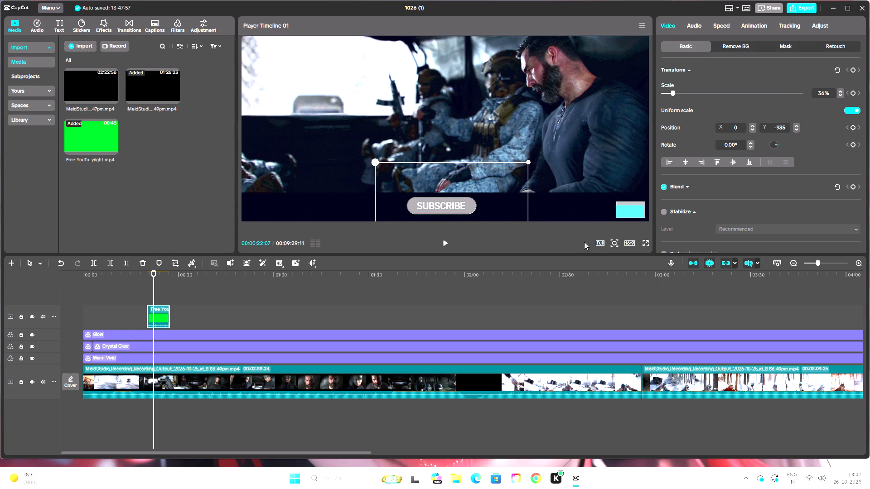
Reduce the subscribe overlay's scale to 27%, trying 33% first and checking the sizes in full screen.
{"action": "double_click", "coordinate": [840, 94]}
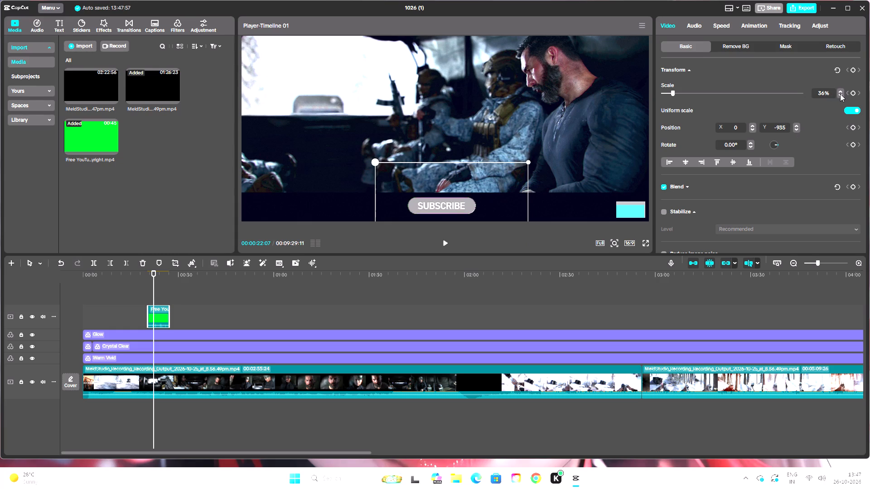
{"action": "left_click", "coordinate": [840, 94]}
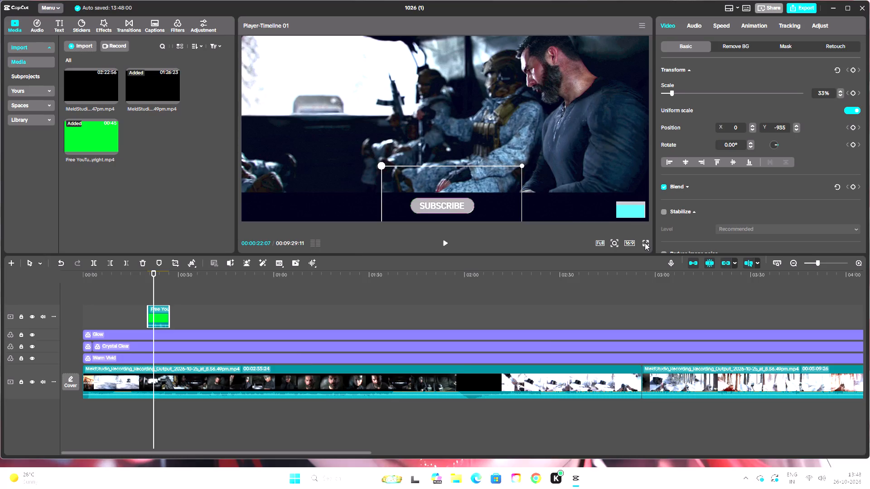
{"action": "left_click", "coordinate": [645, 243]}
{"action": "left_click", "coordinate": [551, 448]}
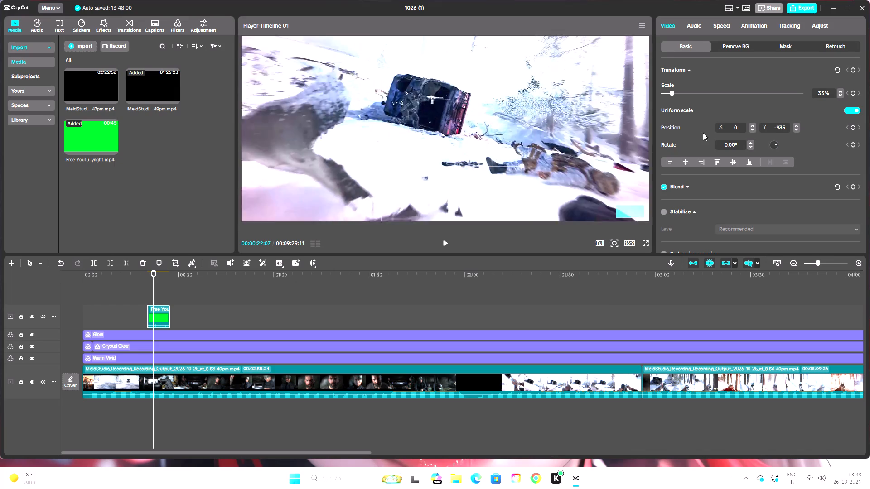
{"action": "triple_click", "coordinate": [838, 93]}
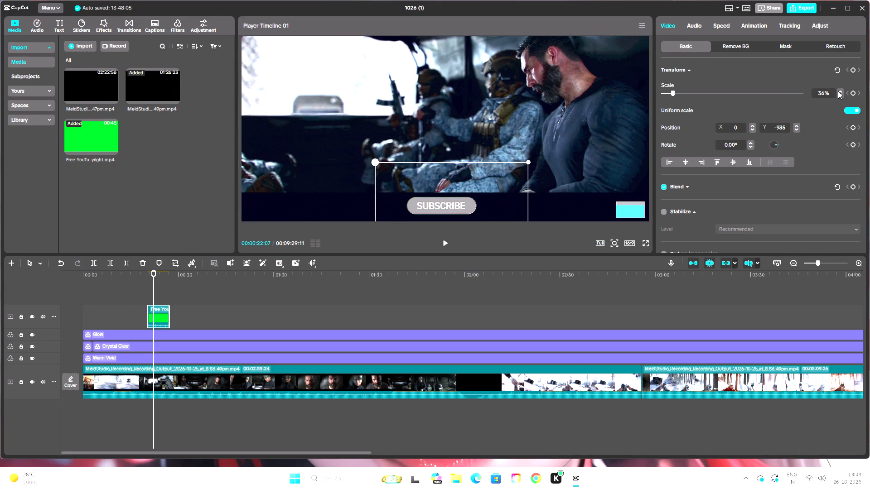
{"action": "triple_click", "coordinate": [840, 95]}
{"action": "triple_click", "coordinate": [840, 95]}
{"action": "left_click", "coordinate": [840, 95]}
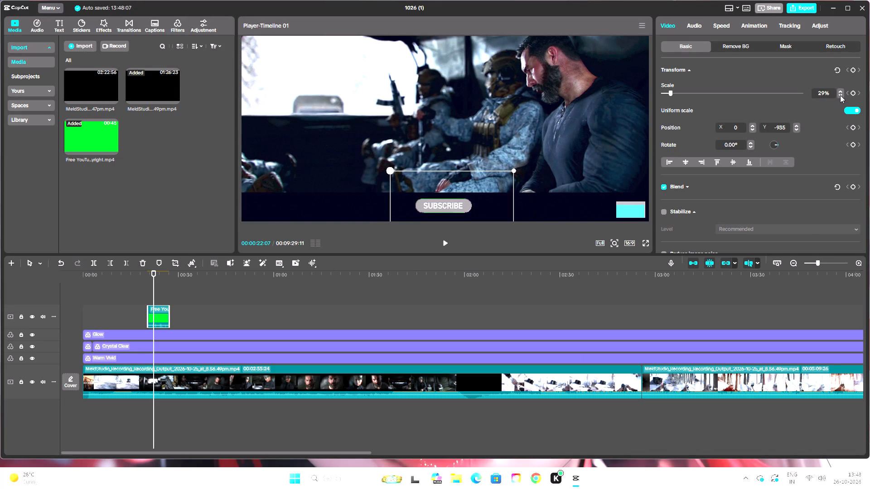
{"action": "left_click", "coordinate": [840, 95]}
{"action": "left_click", "coordinate": [840, 95]}
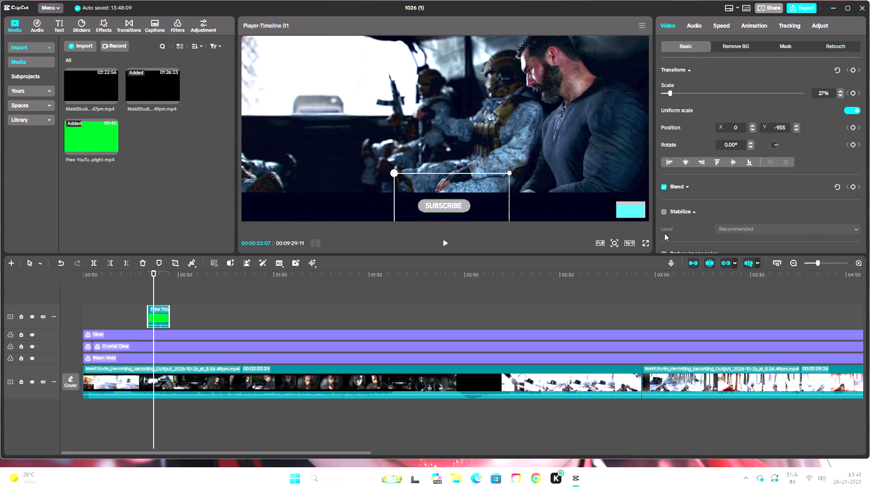
{"action": "left_click", "coordinate": [645, 241]}
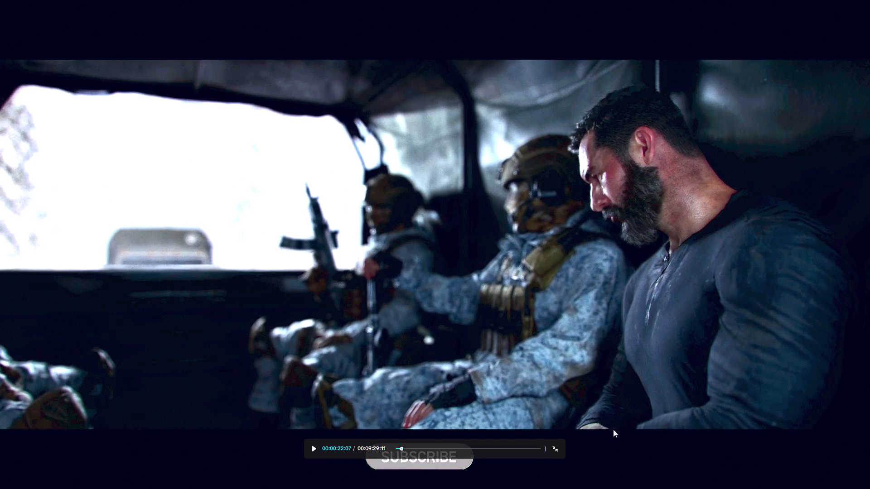
{"action": "left_click", "coordinate": [556, 449]}
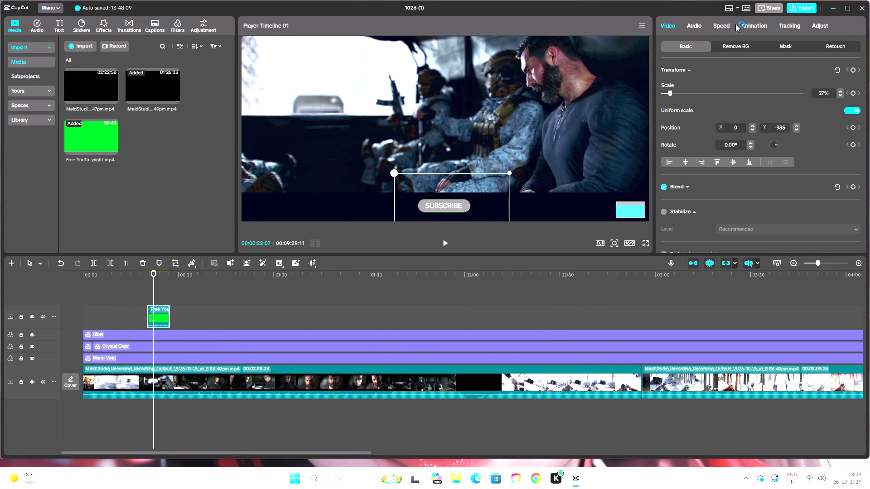
Slow the subscribe clip down by extending its duration to 8.1 s.
{"action": "left_click", "coordinate": [720, 24]}
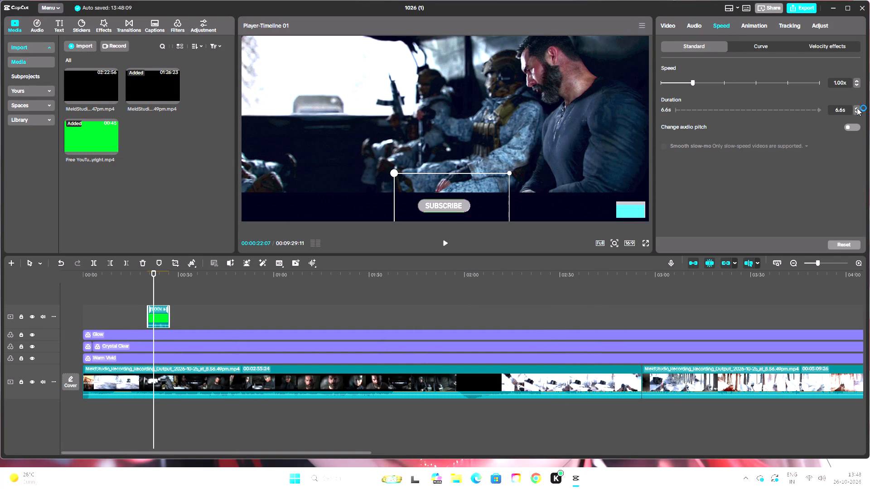
{"action": "triple_click", "coordinate": [857, 108]}
{"action": "double_click", "coordinate": [858, 106]}
{"action": "triple_click", "coordinate": [855, 108]}
{"action": "triple_click", "coordinate": [855, 106]}
{"action": "left_click", "coordinate": [855, 106]}
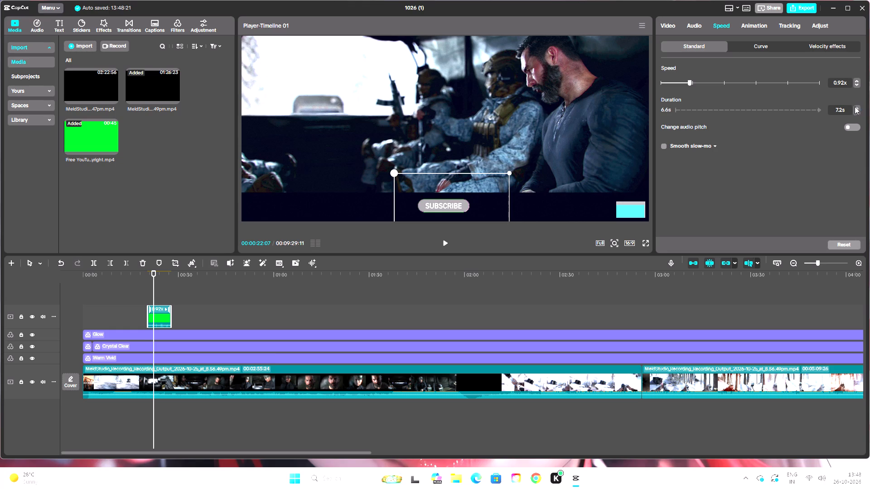
{"action": "triple_click", "coordinate": [857, 107]}
{"action": "triple_click", "coordinate": [859, 106]}
{"action": "triple_click", "coordinate": [858, 107]}
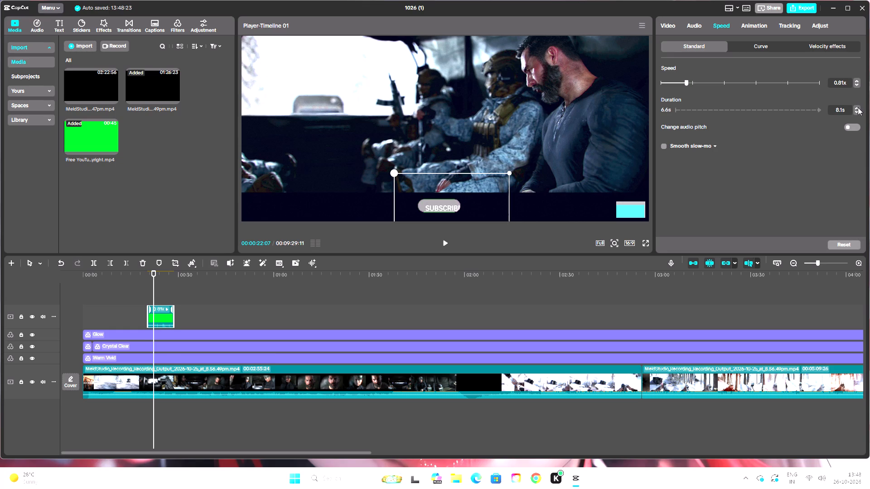
Slow the subscribe clip further by setting its duration to 9.1 s at 0.72x speed.
{"action": "triple_click", "coordinate": [858, 107]}
{"action": "triple_click", "coordinate": [858, 107]}
{"action": "triple_click", "coordinate": [858, 107]}
{"action": "triple_click", "coordinate": [858, 107]}
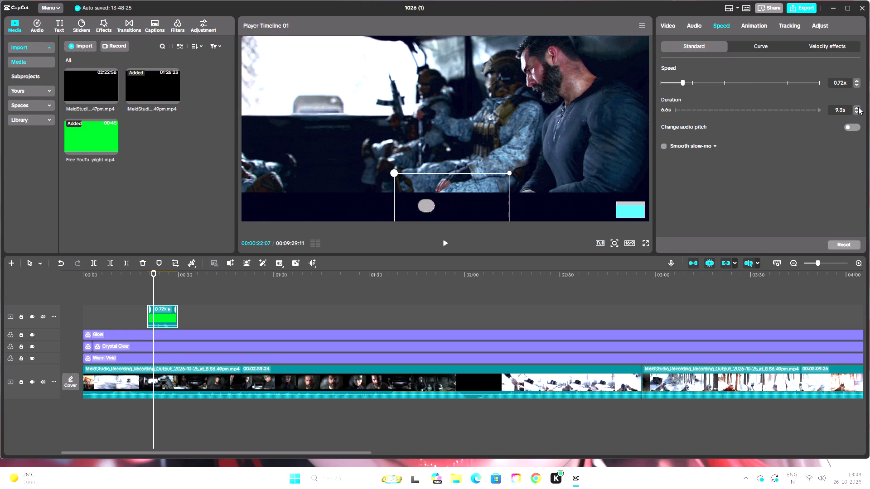
{"action": "triple_click", "coordinate": [858, 107]}
{"action": "left_click", "coordinate": [858, 107]}
{"action": "triple_click", "coordinate": [858, 107]}
{"action": "left_click", "coordinate": [858, 107]}
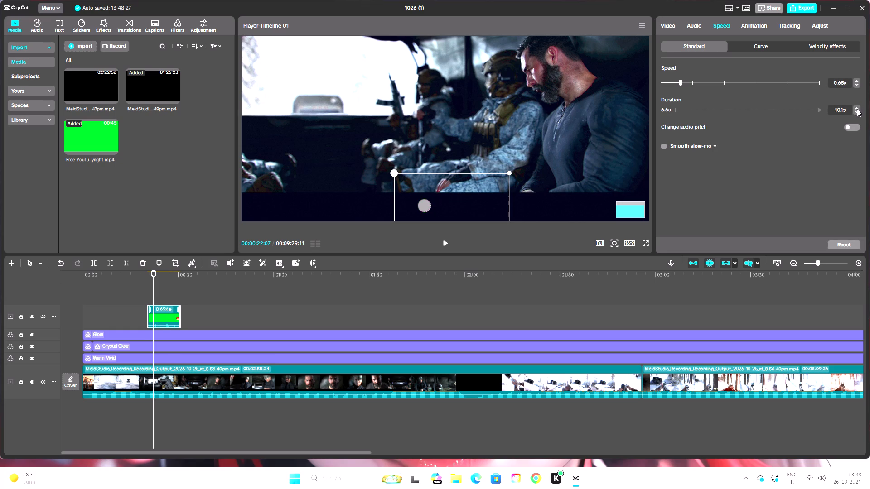
{"action": "left_click", "coordinate": [856, 110]}
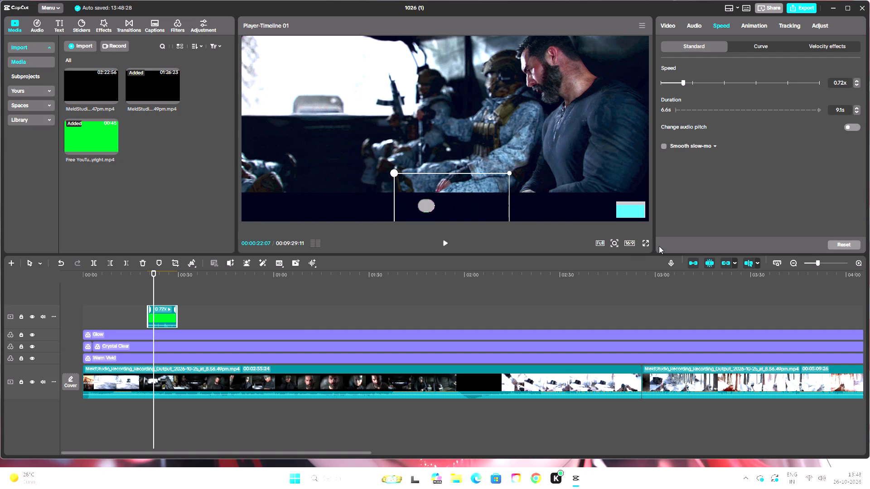
Play the slowed subscribe overlay in full screen from 00:00:22:07 to check its timing.
{"action": "left_click", "coordinate": [645, 243]}
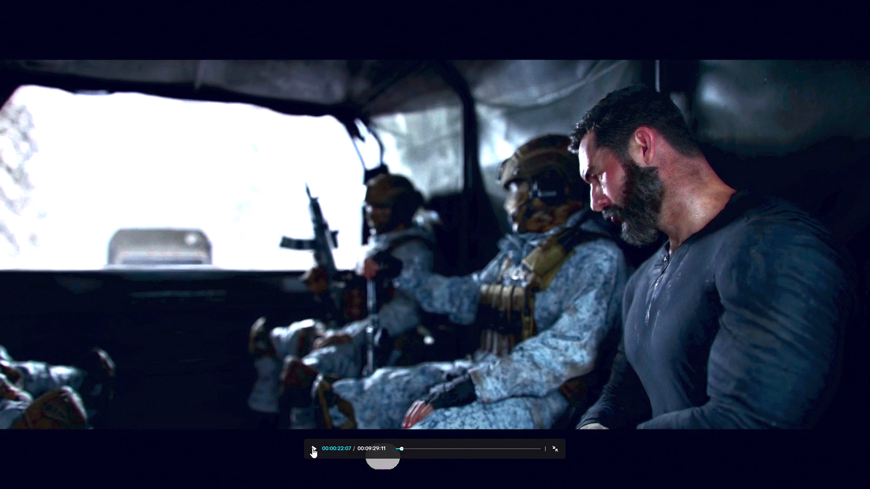
{"action": "left_click", "coordinate": [313, 448]}
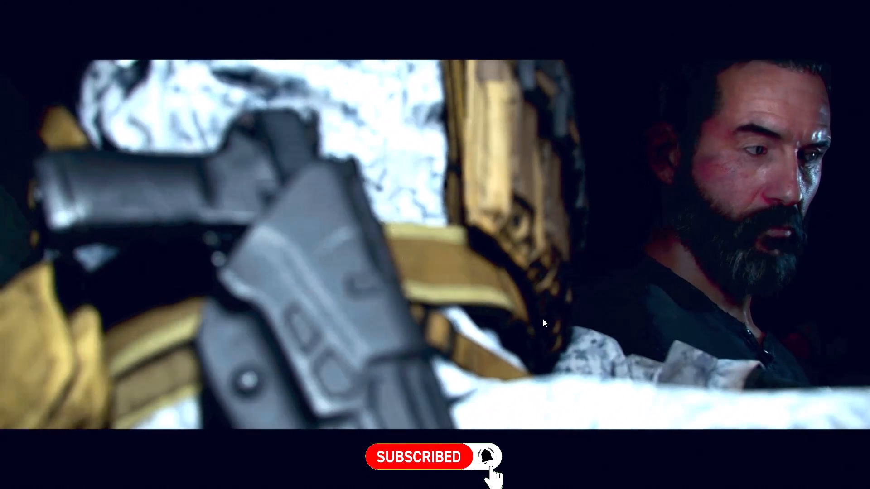
{"action": "left_click", "coordinate": [524, 399]}
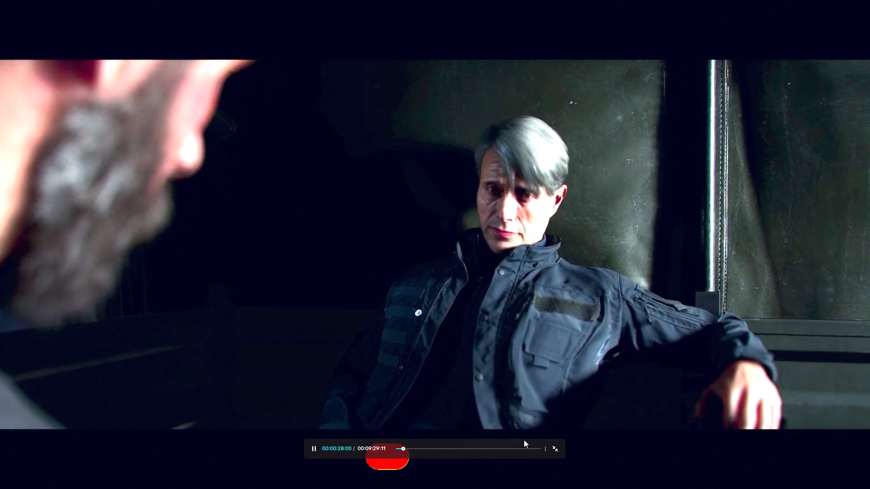
{"action": "left_click", "coordinate": [553, 448]}
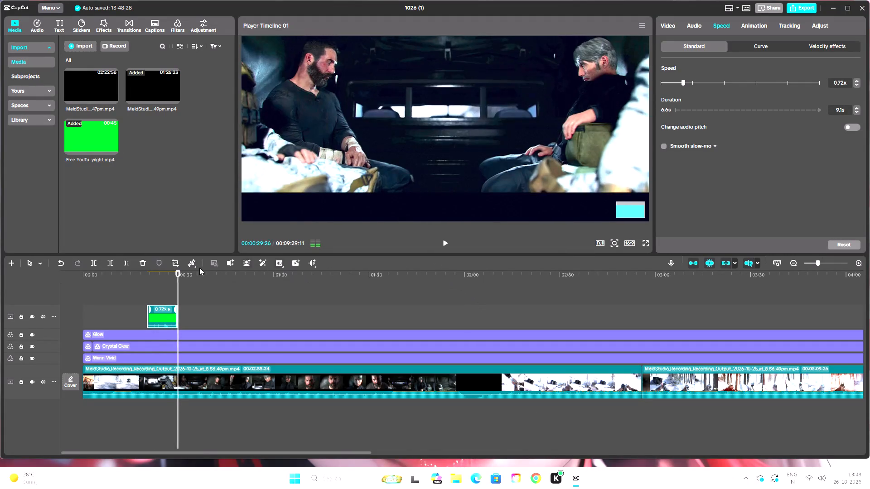
Extend the end of the subscribe clip to its full available length of 60.8 s.
{"action": "left_click_drag", "start_coordinate": [181, 278], "coordinate": [147, 291]}
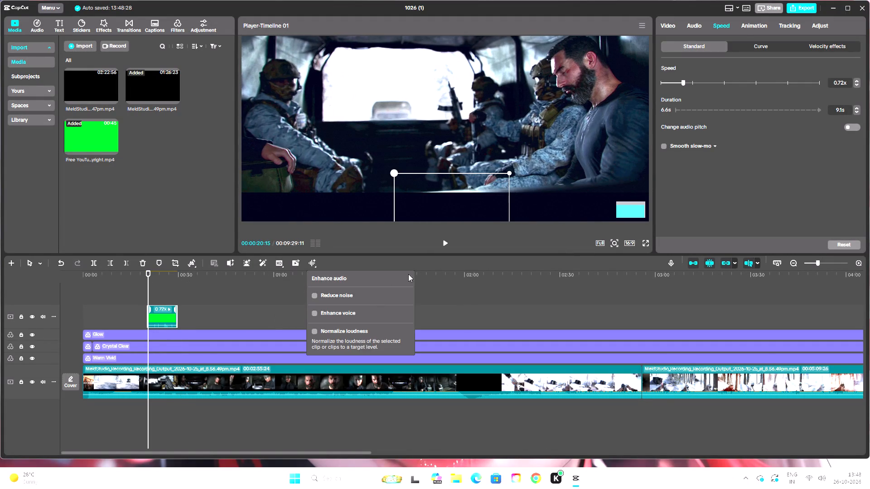
{"action": "left_click", "coordinate": [164, 321]}
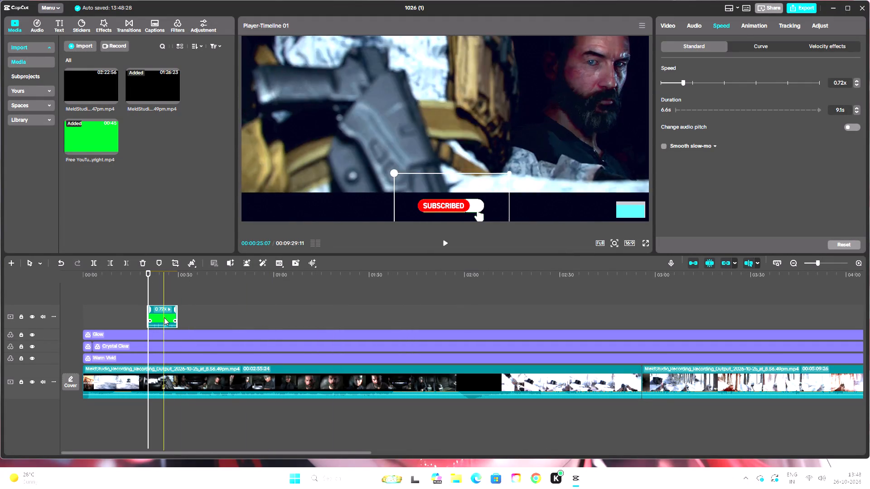
{"action": "left_click_drag", "start_coordinate": [178, 316], "coordinate": [255, 316]}
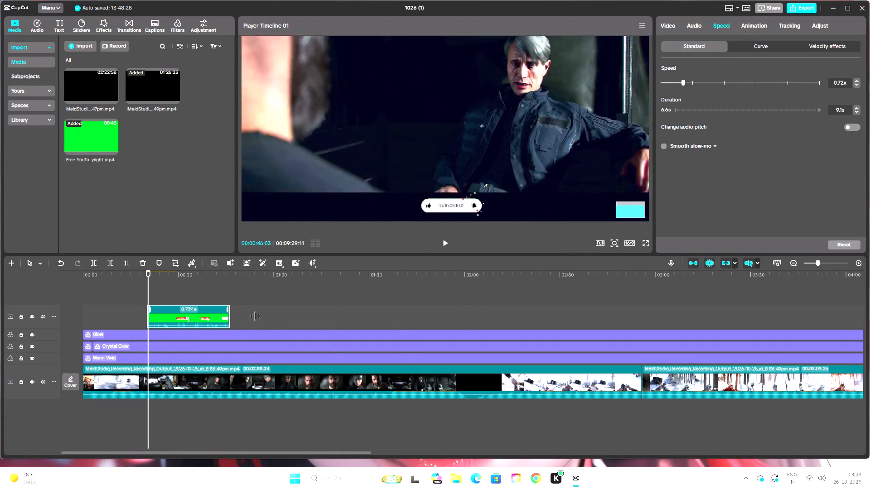
{"action": "left_click_drag", "start_coordinate": [255, 316], "coordinate": [364, 320]}
Trim away the subscribe clip's start up to 00:00:34:23, just before the white subscribe button animation begins.
{"action": "left_click_drag", "start_coordinate": [148, 276], "coordinate": [152, 277]}
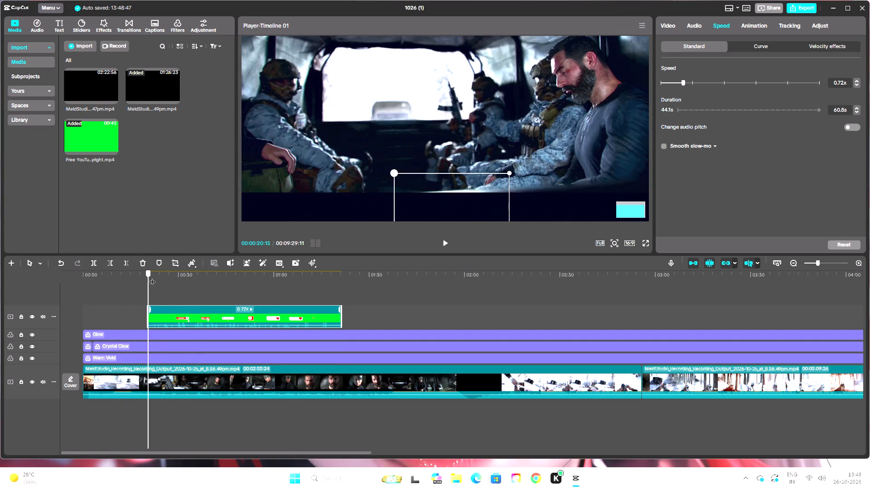
{"action": "left_click_drag", "start_coordinate": [152, 277], "coordinate": [214, 294]}
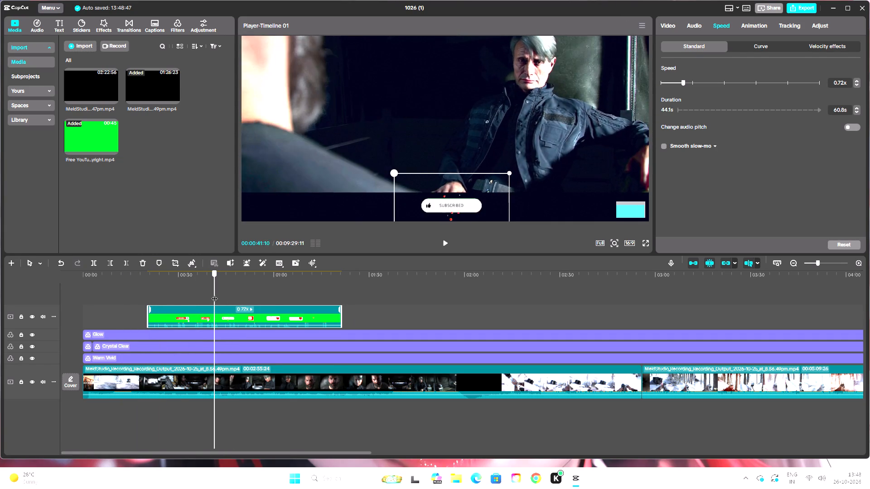
{"action": "left_click_drag", "start_coordinate": [214, 294], "coordinate": [192, 299]}
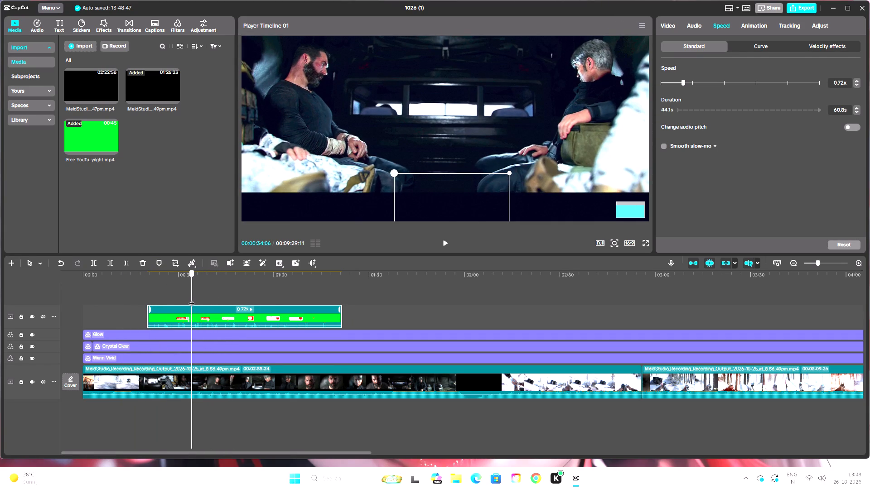
{"action": "left_click_drag", "start_coordinate": [192, 299], "coordinate": [194, 301]}
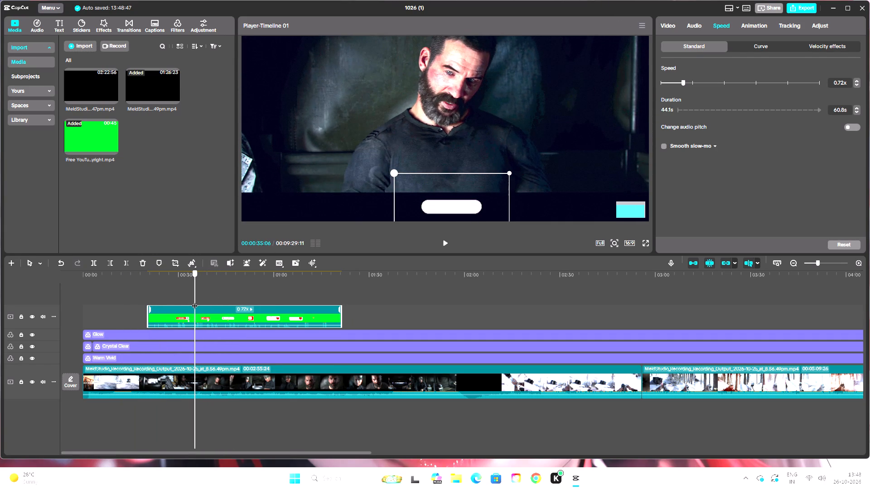
{"action": "left_click_drag", "start_coordinate": [194, 301], "coordinate": [193, 302]}
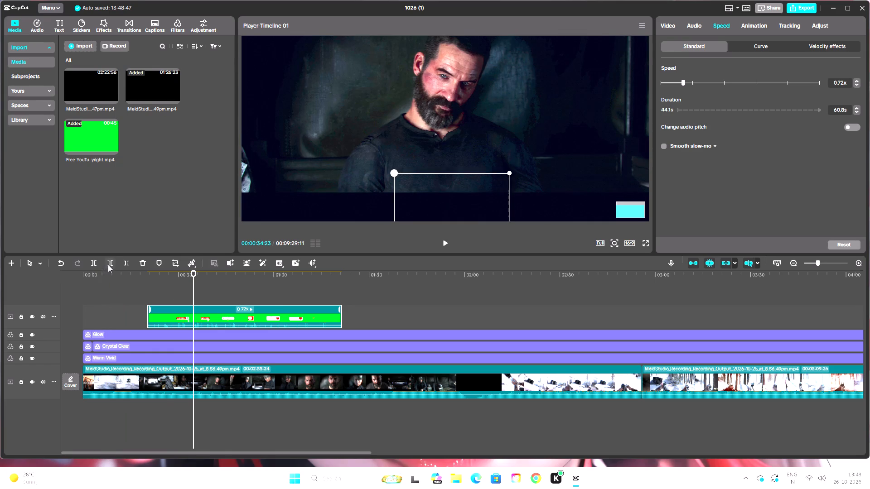
{"action": "left_click", "coordinate": [108, 264]}
Trim off the rest of the subscribe clip after about 00:00:45, keeping 10.3 s.
{"action": "left_click_drag", "start_coordinate": [195, 274], "coordinate": [227, 288]}
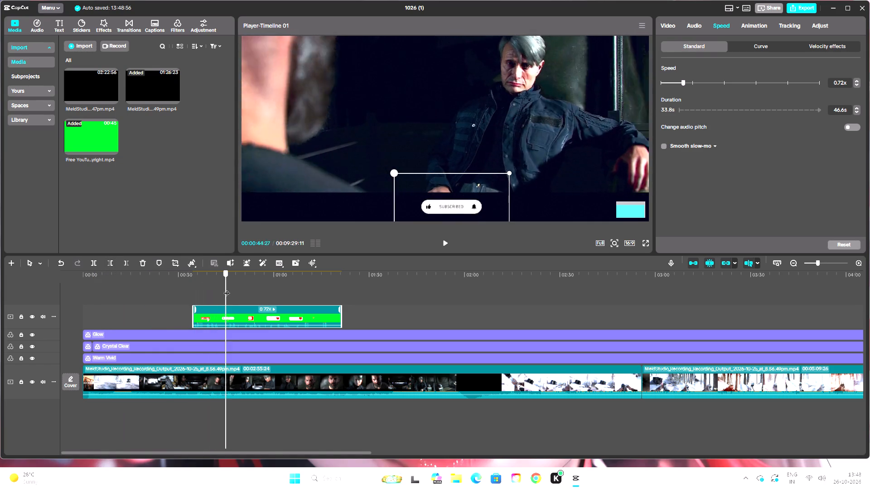
{"action": "left_click_drag", "start_coordinate": [227, 288], "coordinate": [226, 293]}
{"action": "left_click", "coordinate": [130, 264]}
Play the trimmed subscribe overlay from its start, partly in full screen, to check the white button animation.
{"action": "left_click_drag", "start_coordinate": [222, 278], "coordinate": [192, 296]}
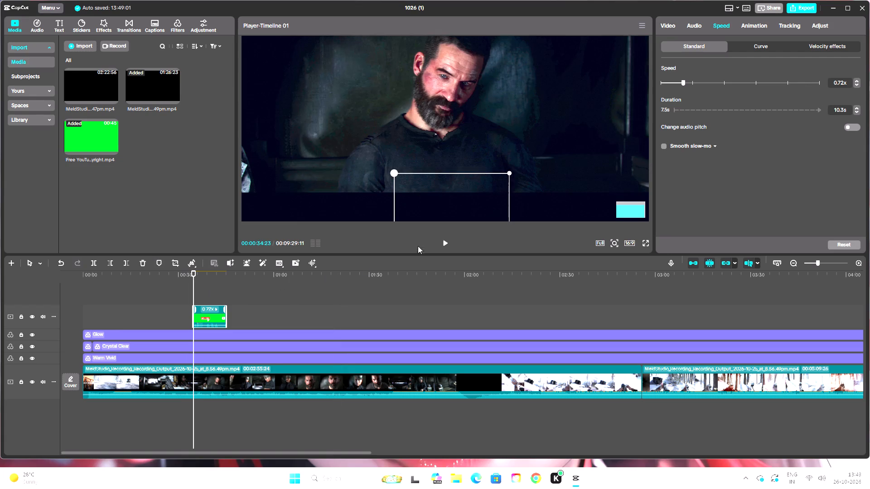
{"action": "left_click", "coordinate": [447, 246]}
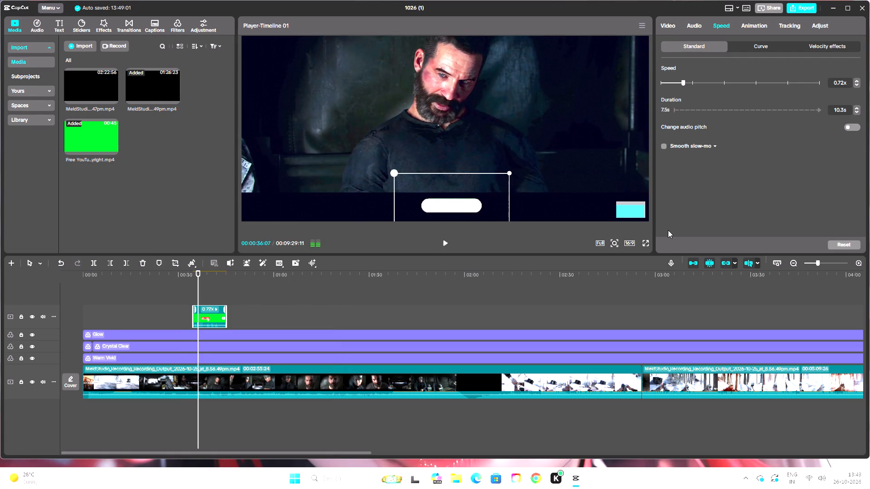
{"action": "left_click", "coordinate": [643, 242]}
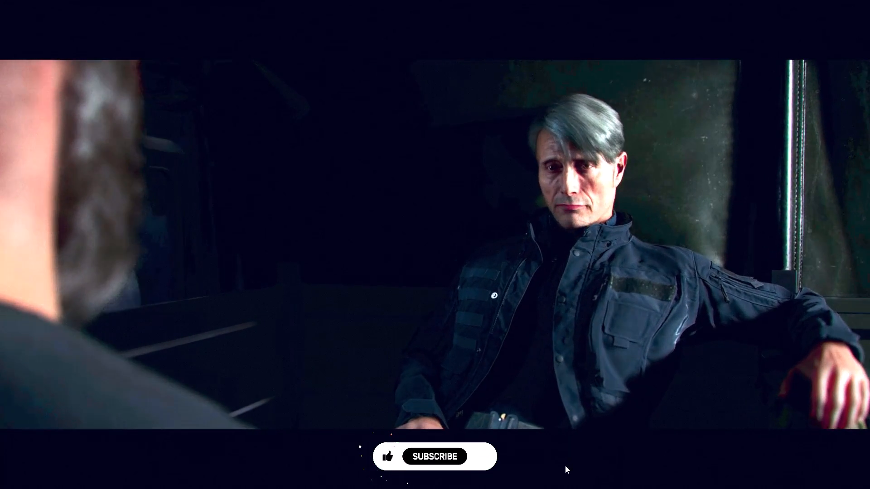
{"action": "left_click", "coordinate": [561, 397]}
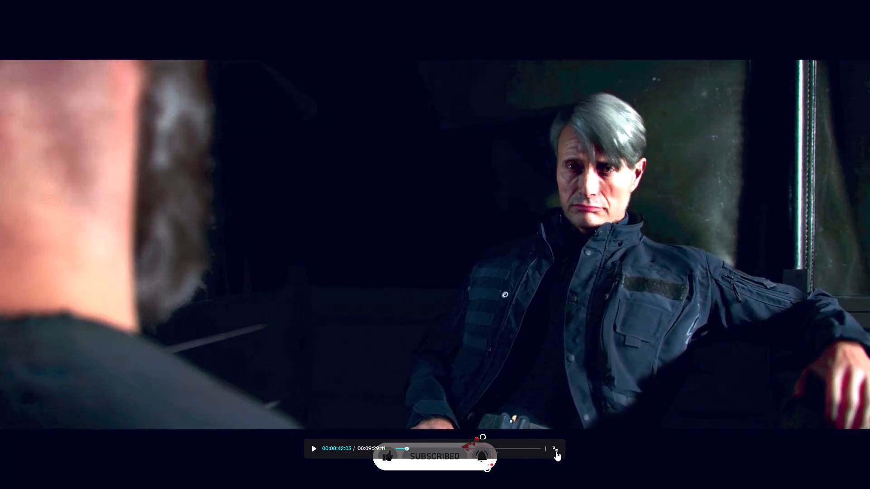
{"action": "left_click", "coordinate": [556, 451]}
{"action": "left_click", "coordinate": [445, 239]}
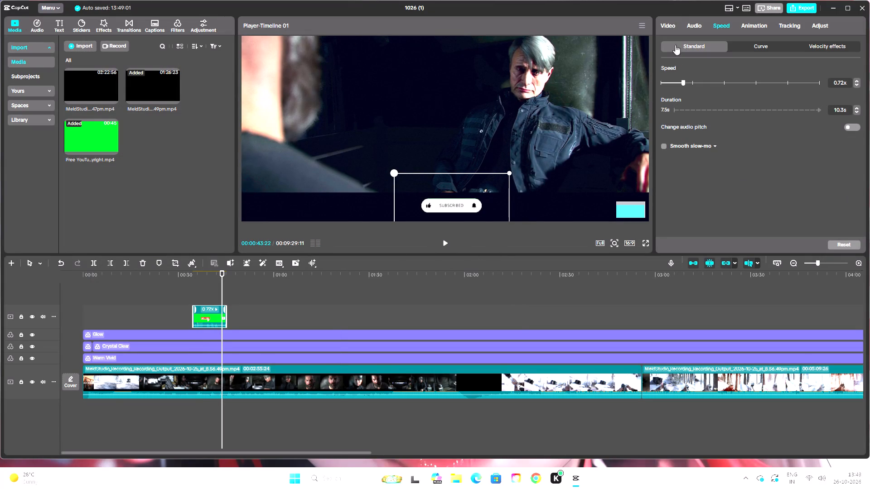
Reduce the subscribe overlay's scale to 26% and lower its vertical position to Y -938.
{"action": "left_click", "coordinate": [669, 27]}
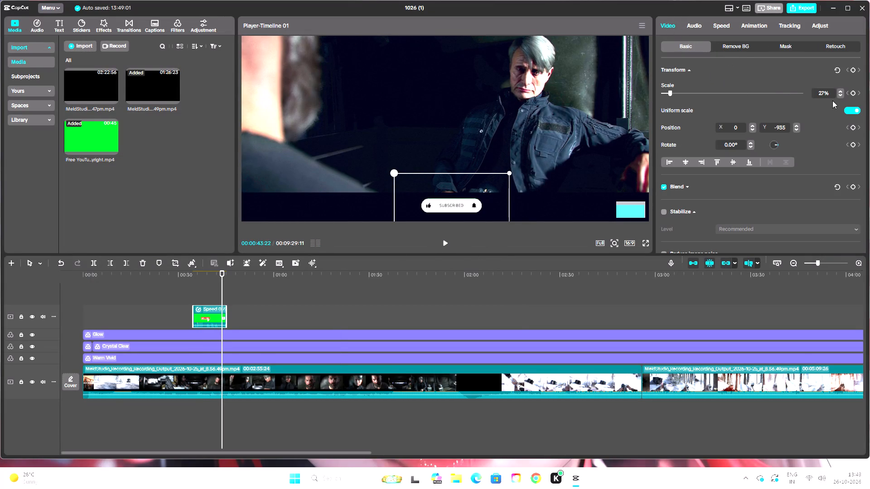
{"action": "left_click", "coordinate": [841, 95]}
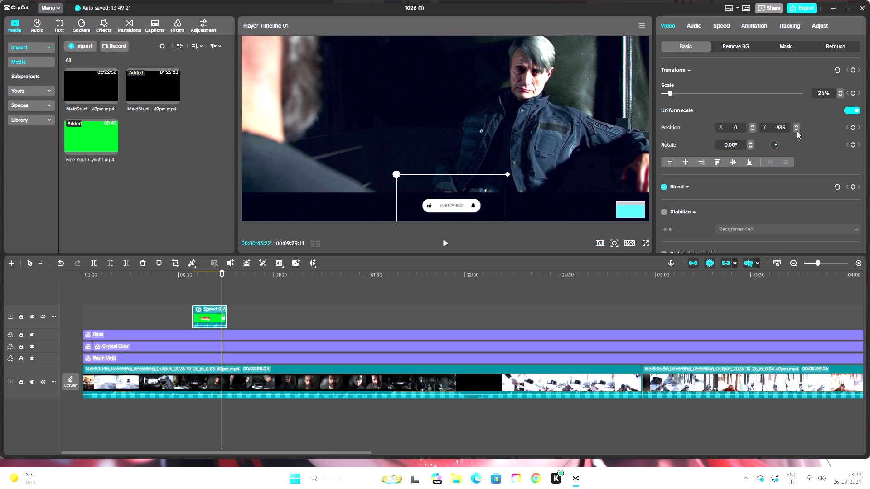
{"action": "left_click", "coordinate": [797, 130]}
{"action": "left_click", "coordinate": [797, 129]}
{"action": "left_click", "coordinate": [797, 129]}
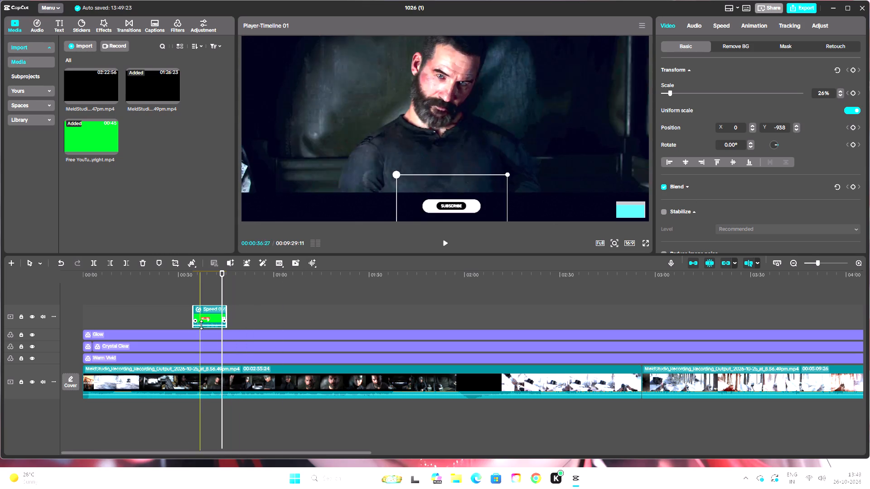
Copy the first subscribe overlay and paste the duplicate onto the overlay track at 00:07:09:16, during the masked soldier's close-up cutscene.
{"action": "right_click", "coordinate": [218, 315]}
{"action": "left_click", "coordinate": [242, 135]}
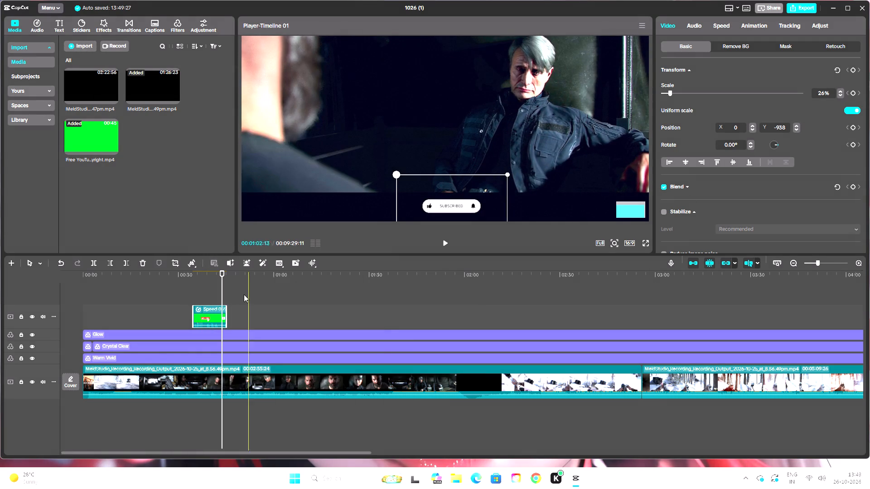
{"action": "left_click_drag", "start_coordinate": [223, 273], "coordinate": [400, 293]}
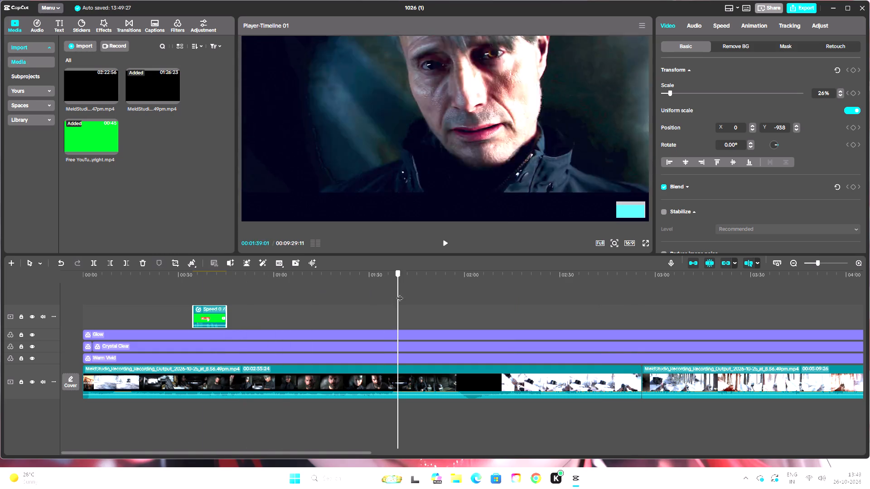
{"action": "left_click_drag", "start_coordinate": [400, 293], "coordinate": [620, 319]}
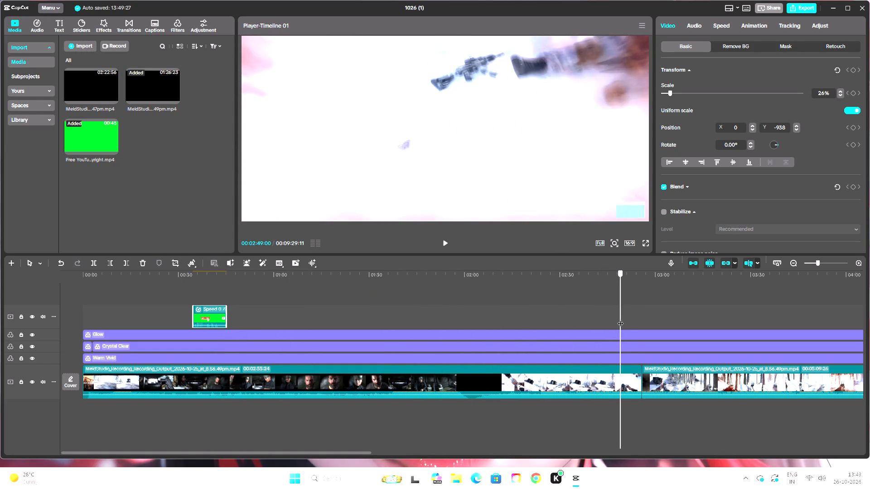
{"action": "left_click_drag", "start_coordinate": [620, 319], "coordinate": [757, 335]}
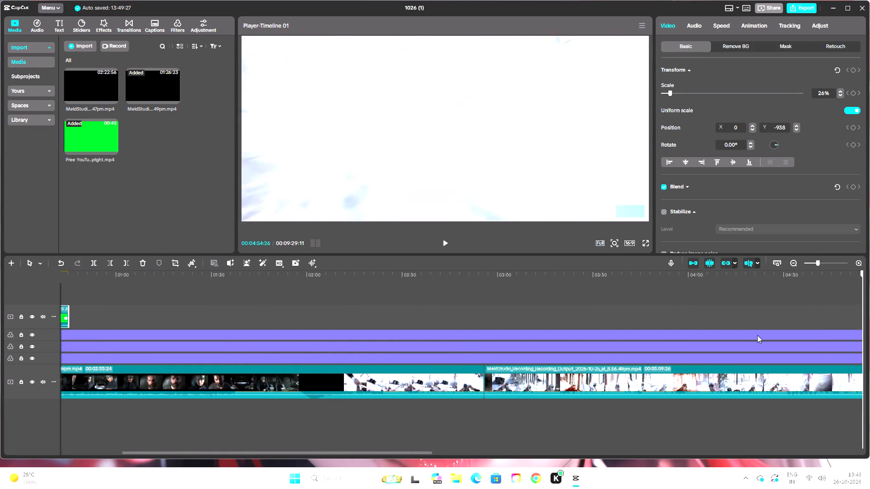
{"action": "left_click_drag", "start_coordinate": [757, 335], "coordinate": [786, 341]}
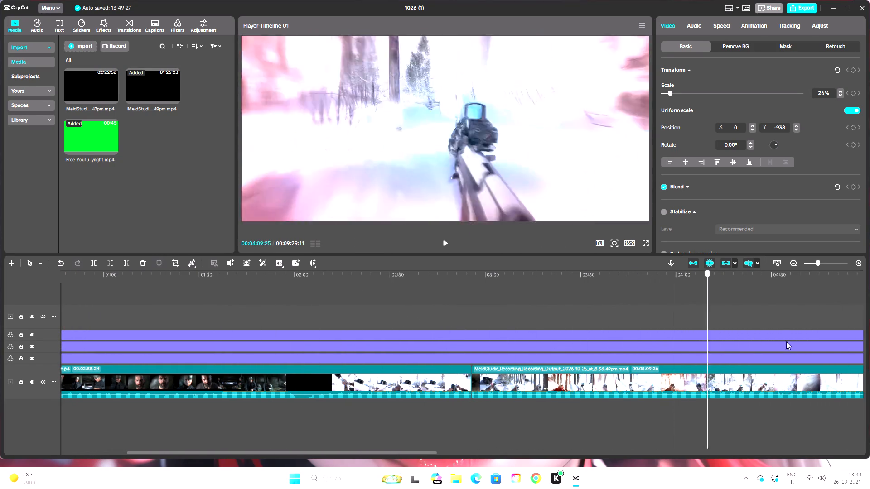
{"action": "left_click_drag", "start_coordinate": [786, 341], "coordinate": [604, 354]}
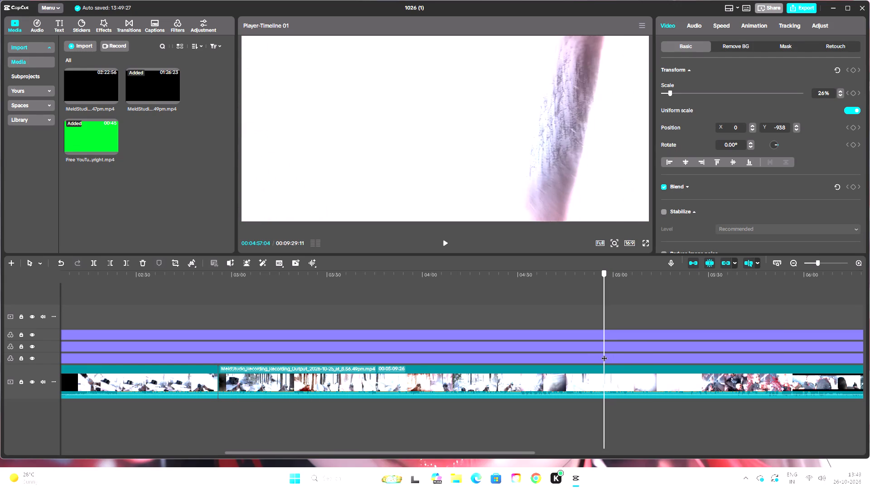
{"action": "left_click_drag", "start_coordinate": [604, 354], "coordinate": [686, 350]}
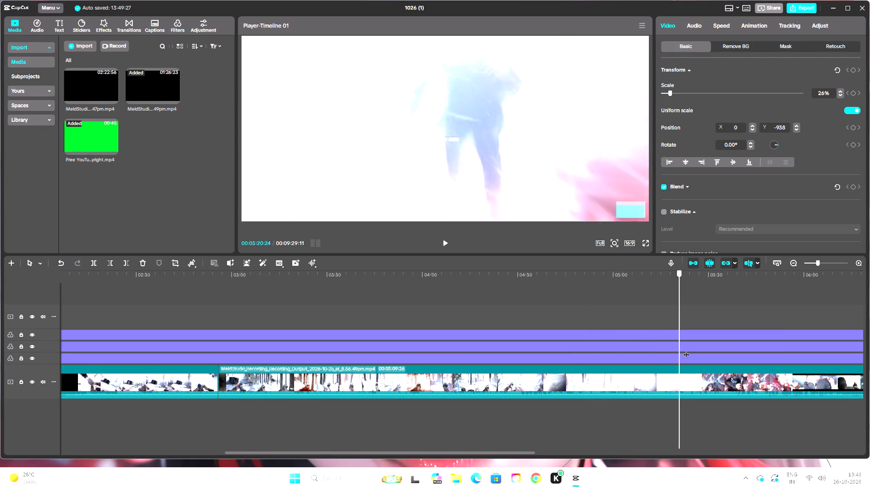
{"action": "left_click_drag", "start_coordinate": [686, 350], "coordinate": [711, 350]}
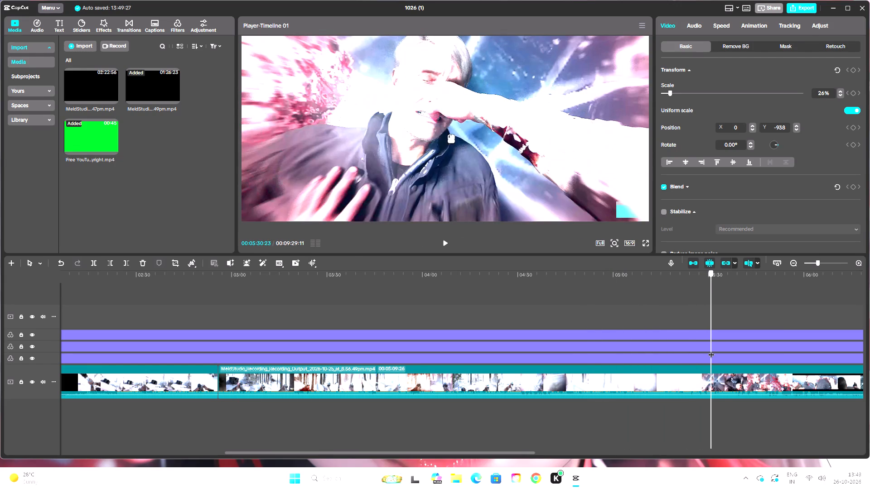
{"action": "left_click_drag", "start_coordinate": [711, 350], "coordinate": [734, 351]}
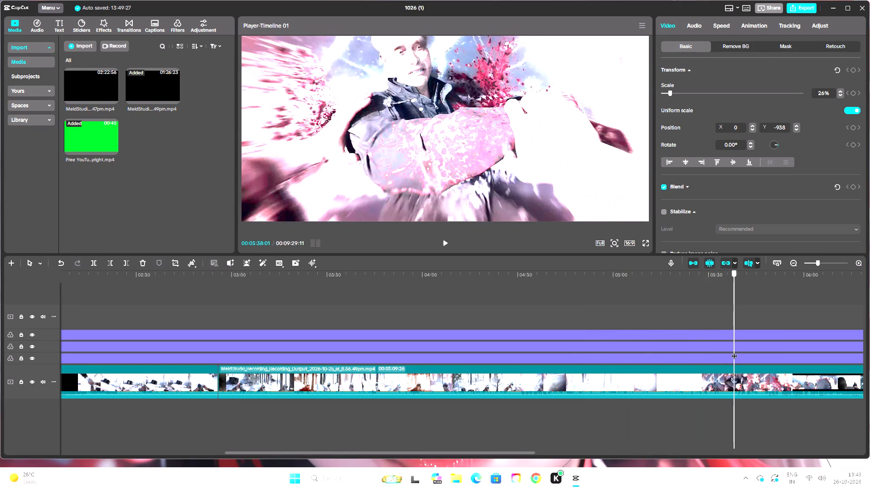
{"action": "left_click_drag", "start_coordinate": [734, 351], "coordinate": [869, 353]}
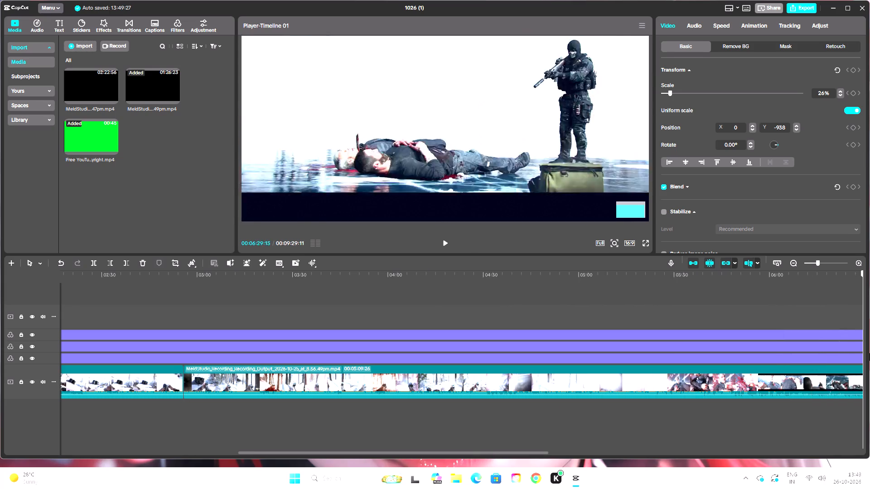
{"action": "left_click_drag", "start_coordinate": [869, 353], "coordinate": [680, 353]}
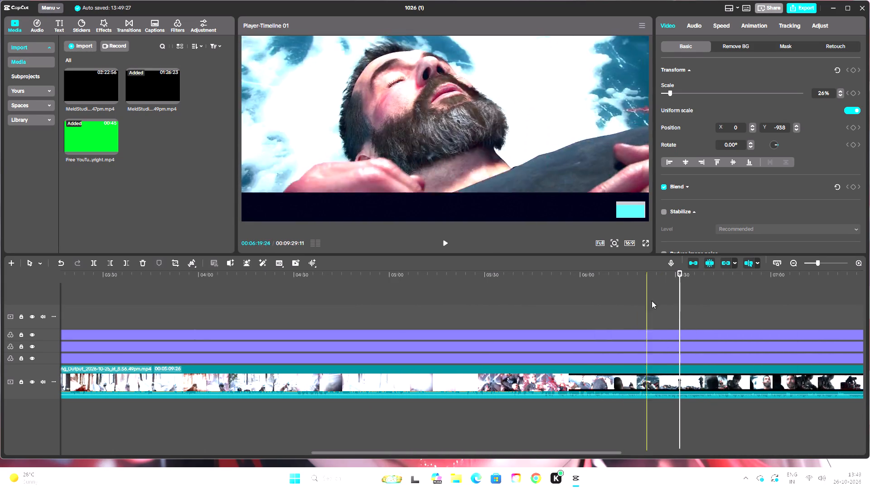
{"action": "left_click_drag", "start_coordinate": [681, 272], "coordinate": [644, 296]}
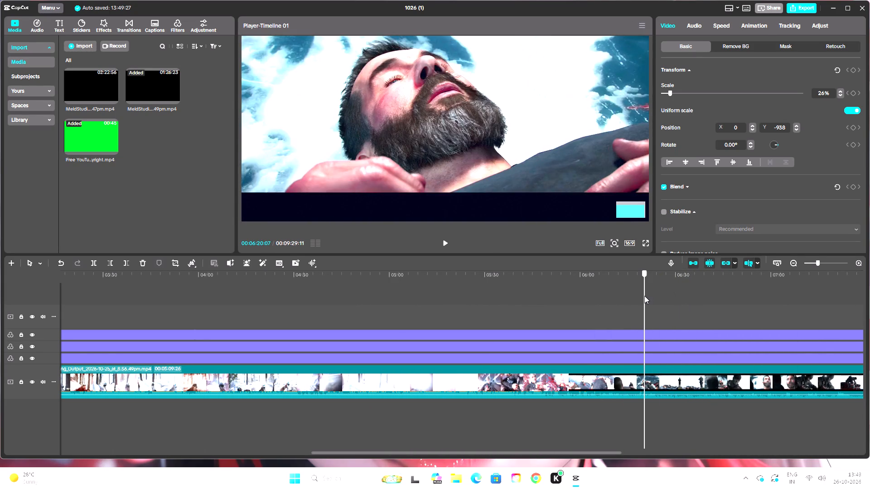
{"action": "left_click_drag", "start_coordinate": [644, 296], "coordinate": [620, 309]}
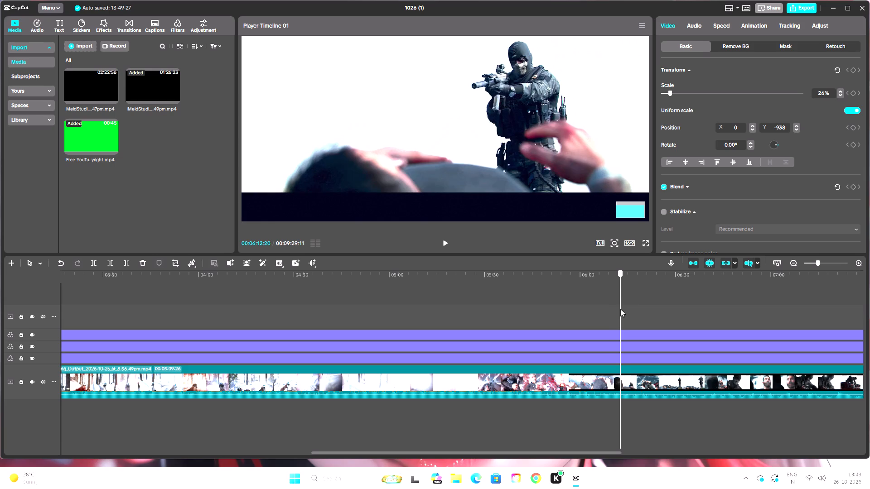
{"action": "left_click_drag", "start_coordinate": [620, 309], "coordinate": [687, 310]}
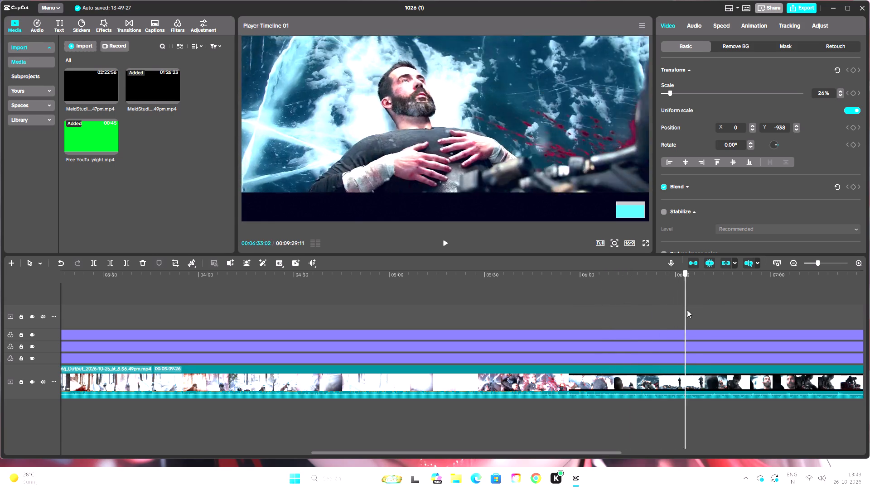
{"action": "left_click_drag", "start_coordinate": [687, 310], "coordinate": [355, 332]}
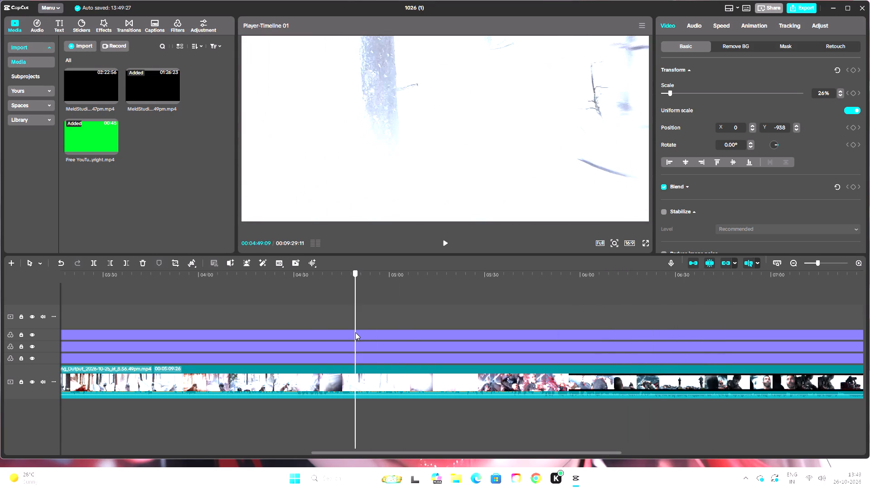
{"action": "left_click_drag", "start_coordinate": [355, 332], "coordinate": [563, 310]}
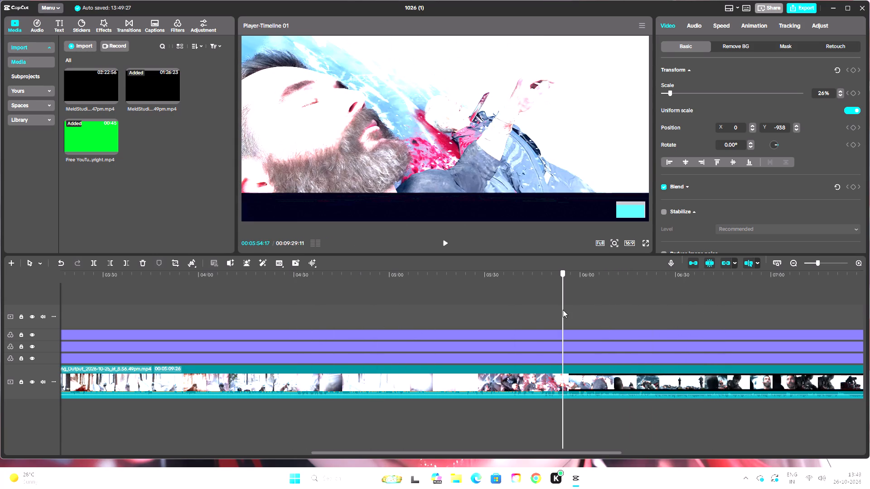
{"action": "left_click_drag", "start_coordinate": [563, 310], "coordinate": [787, 295]}
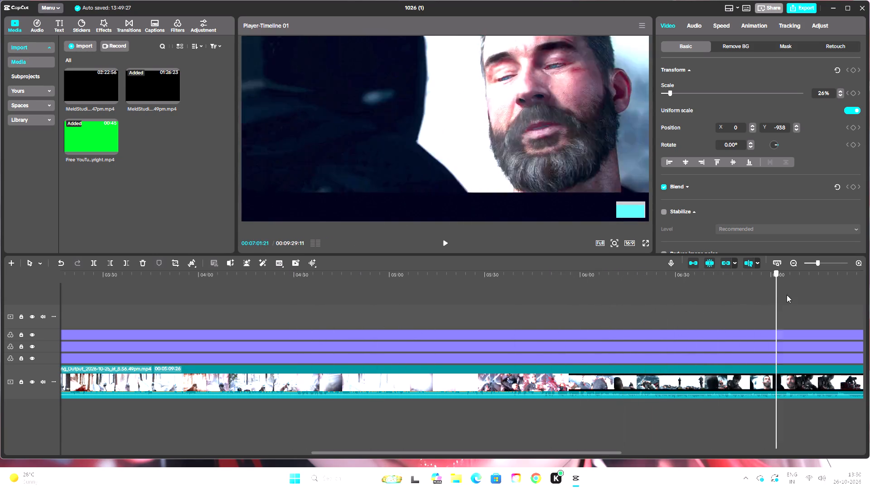
{"action": "left_click_drag", "start_coordinate": [787, 295], "coordinate": [573, 311]}
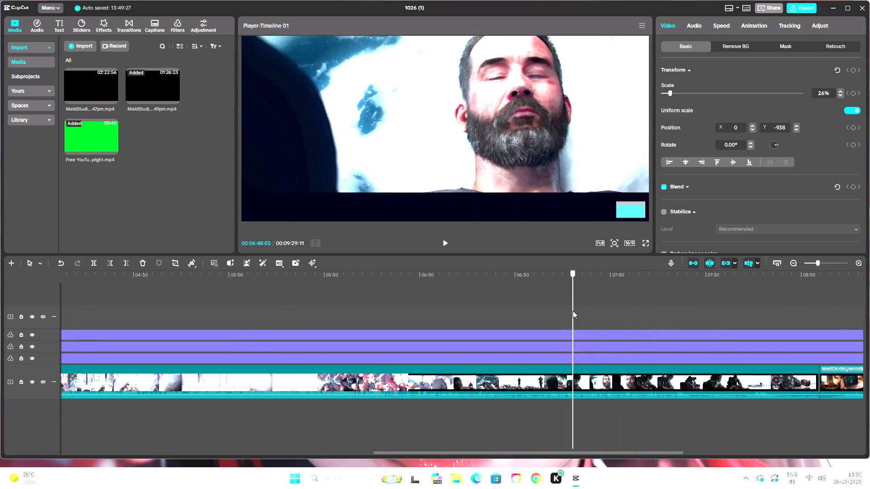
{"action": "left_click_drag", "start_coordinate": [573, 311], "coordinate": [627, 306]}
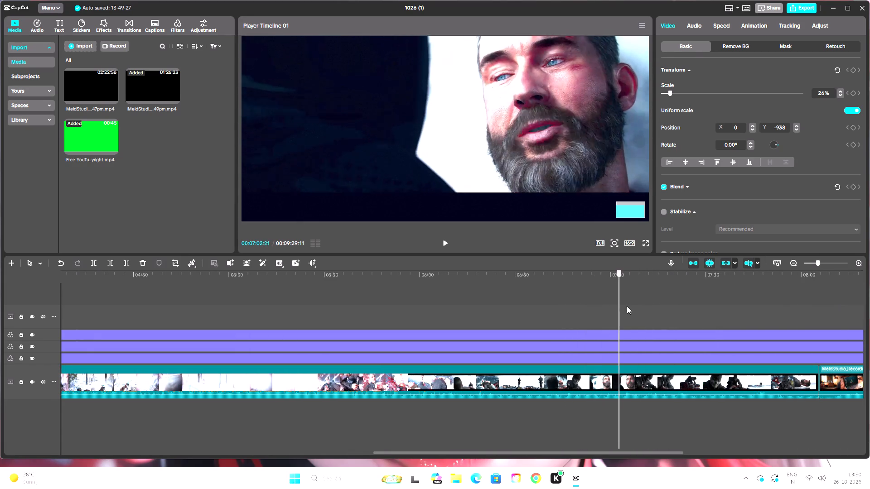
{"action": "left_click_drag", "start_coordinate": [627, 306], "coordinate": [641, 306]}
{"action": "right_click", "coordinate": [652, 314]}
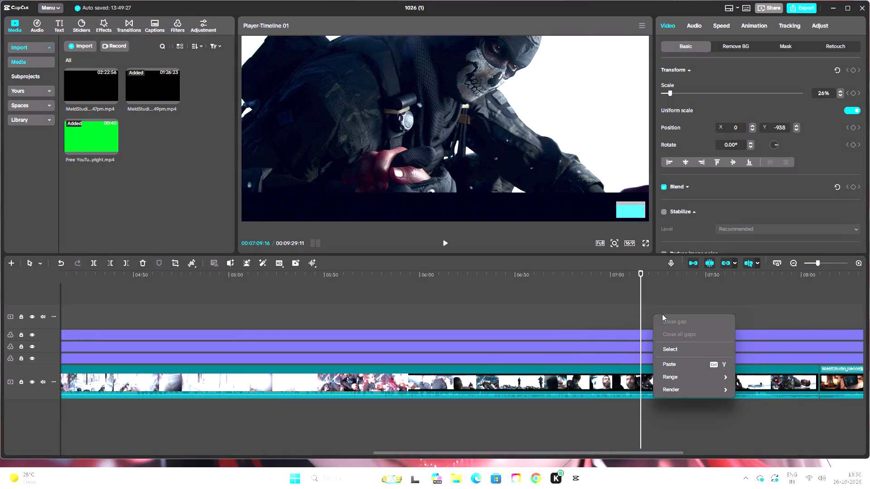
{"action": "left_click", "coordinate": [677, 362]}
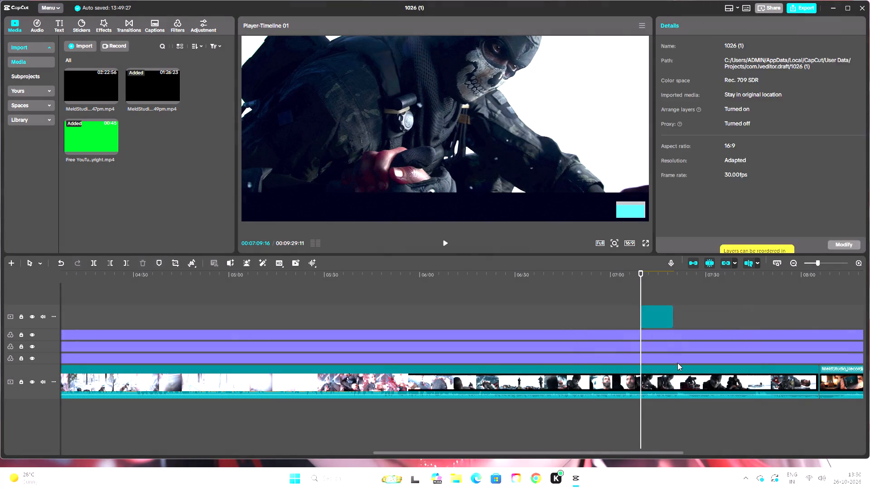
Play the pasted subscribe overlay from its start, partly in full screen, to check its placement over the cutscene.
{"action": "left_click", "coordinate": [447, 242]}
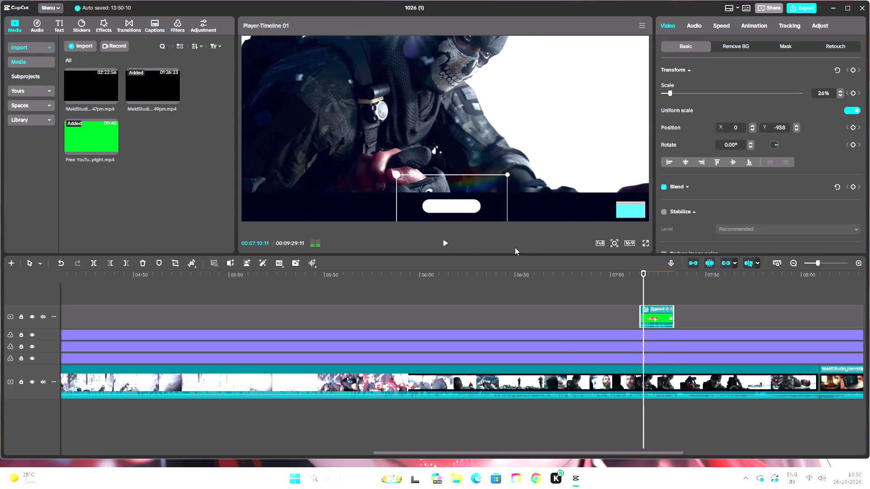
{"action": "left_click", "coordinate": [646, 243]}
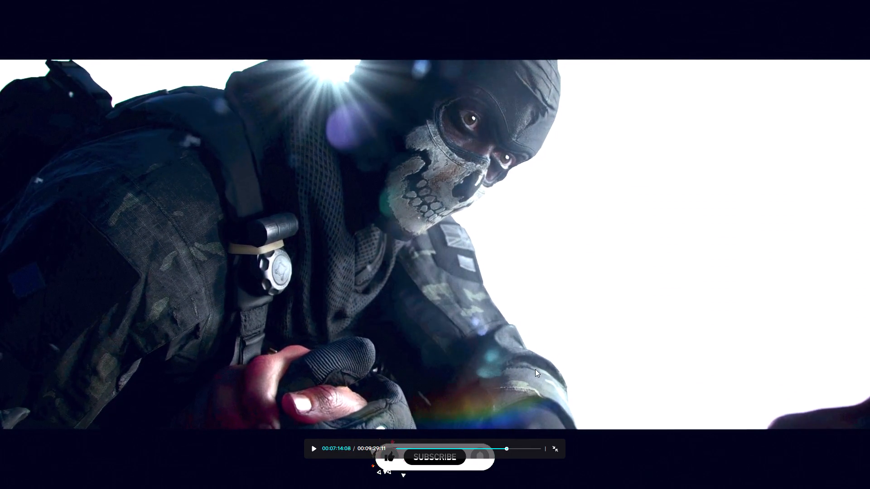
{"action": "left_click", "coordinate": [520, 369]}
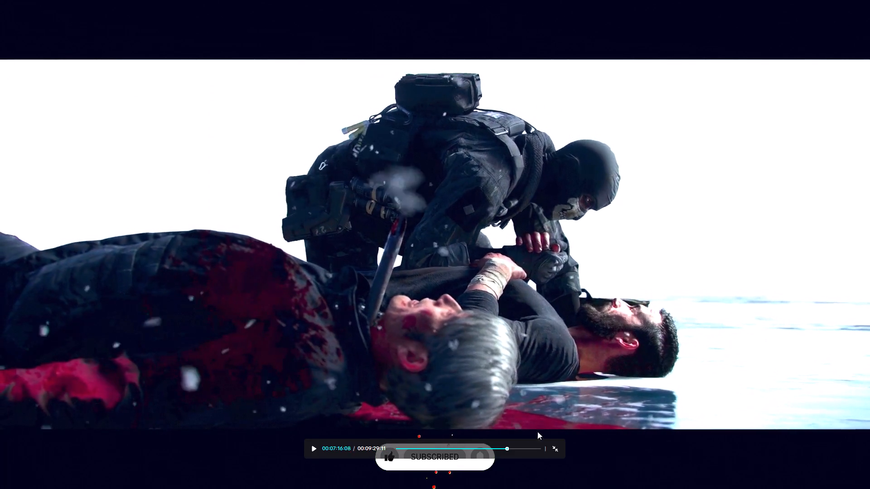
{"action": "left_click", "coordinate": [554, 449]}
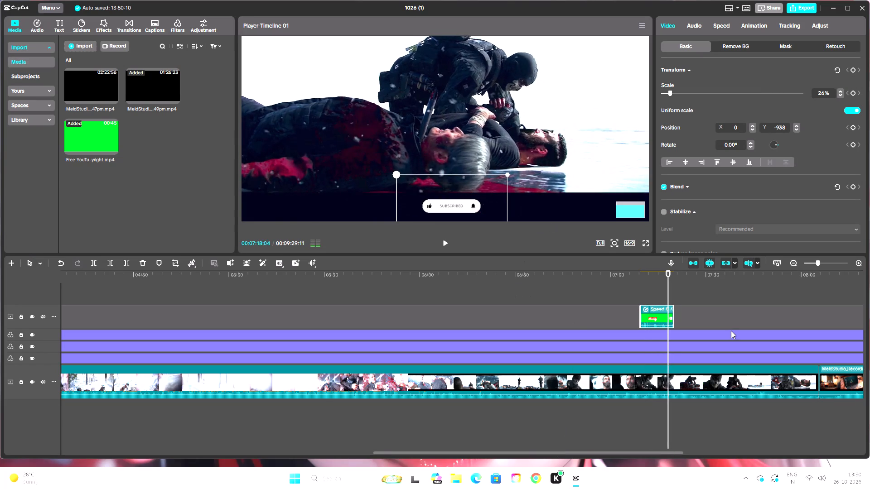
Raise the audio volume of the second subscribe overlay, at 00:07:09, slightly past 0.2 dB in small increments.
{"action": "left_click", "coordinate": [579, 287]}
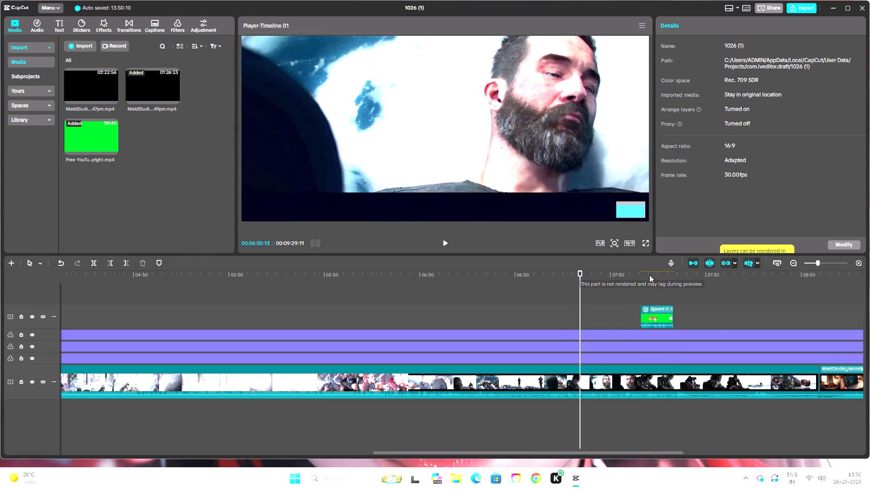
{"action": "left_click", "coordinate": [658, 318]}
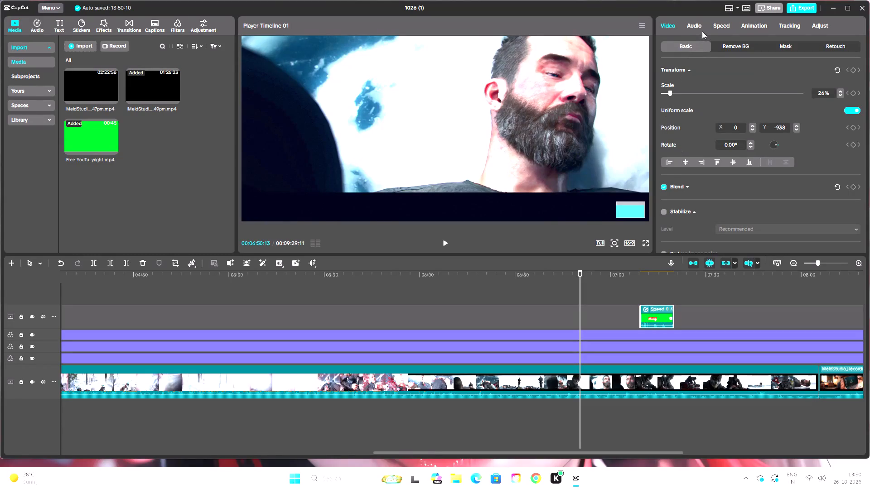
{"action": "left_click", "coordinate": [696, 27]}
{"action": "triple_click", "coordinate": [840, 91]}
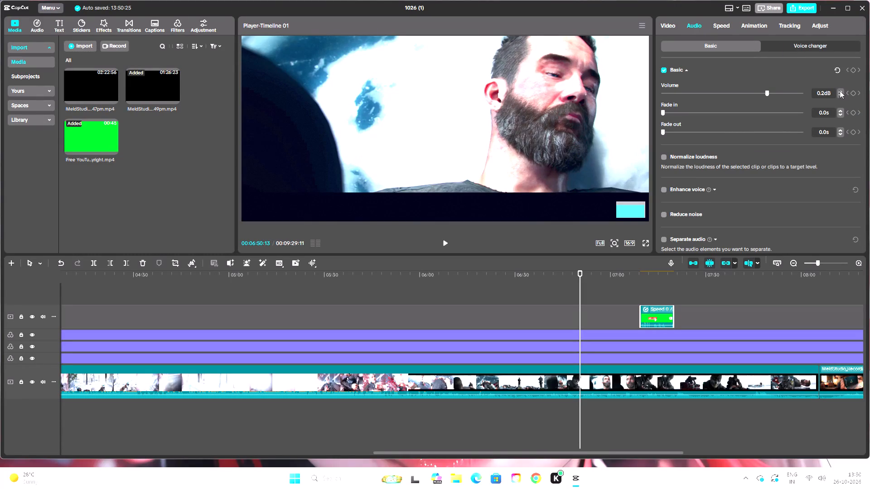
{"action": "triple_click", "coordinate": [840, 91]}
{"action": "left_click", "coordinate": [525, 295]}
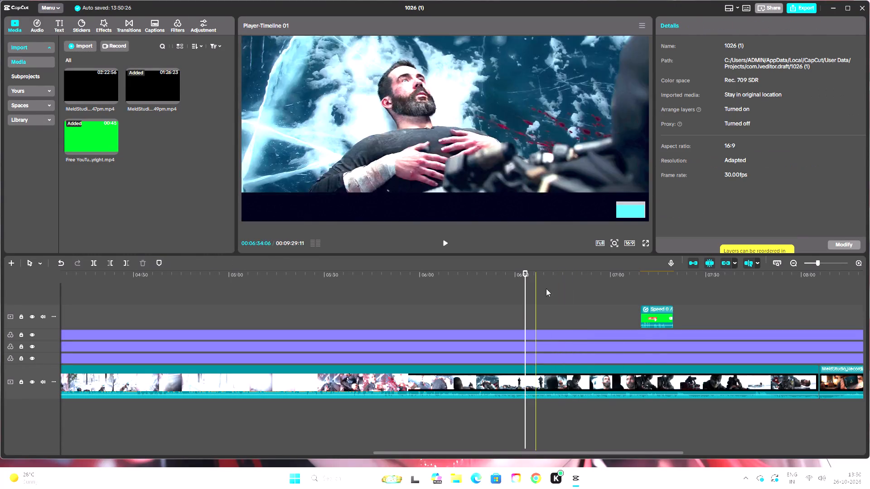
Raise the audio volume of the first subscribe overlay, near 00:00:35, slightly past 0.3 dB in small increments.
{"action": "left_click_drag", "start_coordinate": [528, 276], "coordinate": [190, 300]}
{"action": "left_click", "coordinate": [198, 310]}
{"action": "left_click", "coordinate": [695, 22]}
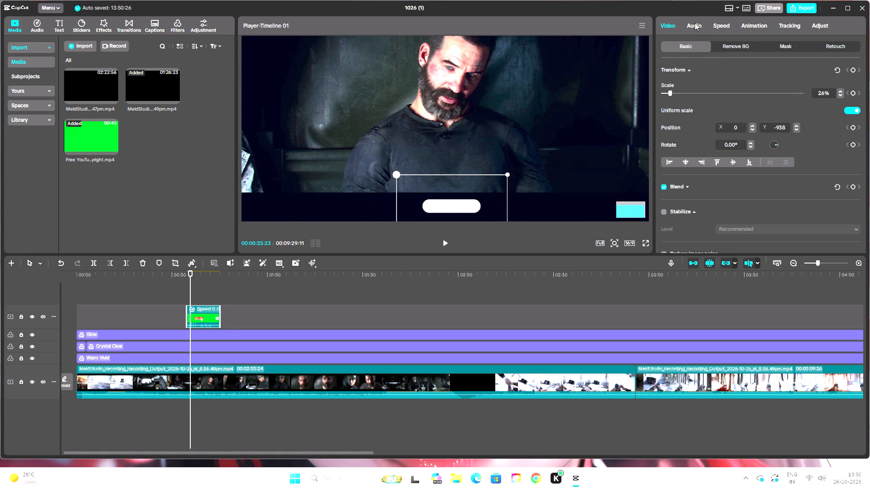
{"action": "triple_click", "coordinate": [840, 91]}
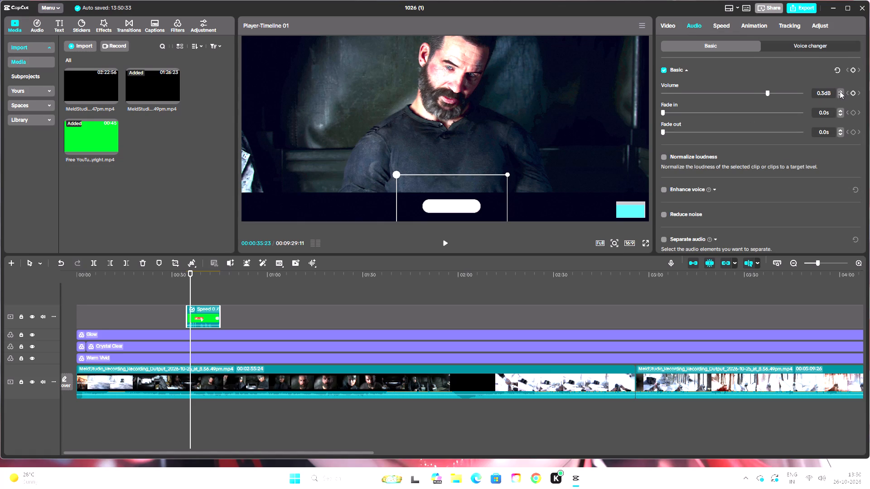
{"action": "triple_click", "coordinate": [840, 91]}
{"action": "left_click", "coordinate": [840, 91]}
{"action": "left_click", "coordinate": [151, 283]}
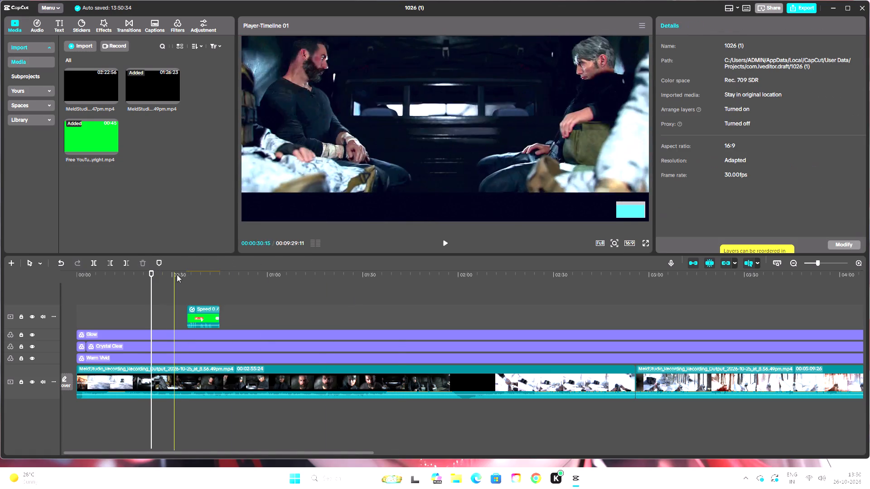
Return to 00:00:00:00, fit the whole edit into the timeline view, and briefly play the opening.
{"action": "left_click_drag", "start_coordinate": [151, 275], "coordinate": [30, 299]}
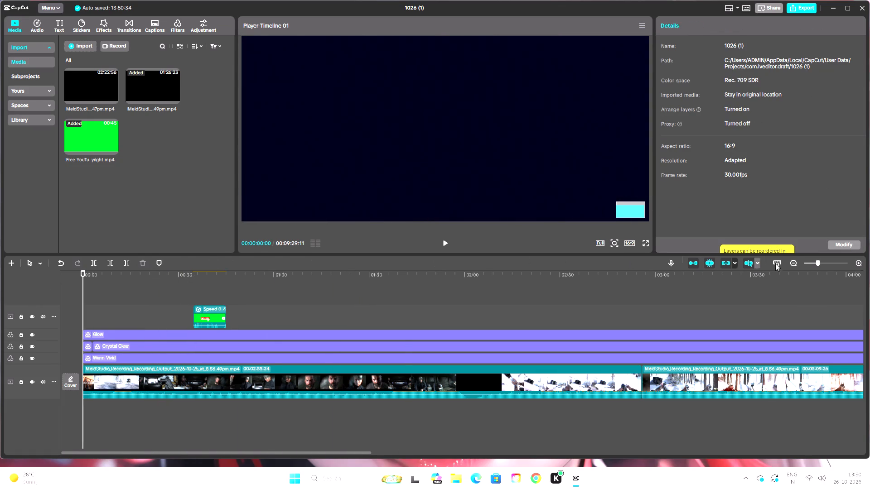
{"action": "double_click", "coordinate": [795, 264]}
{"action": "left_click", "coordinate": [444, 247]}
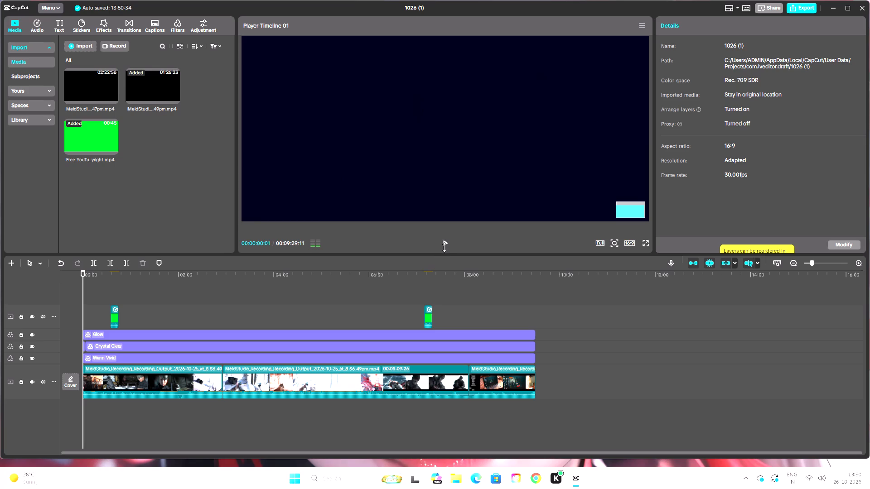
{"action": "left_click", "coordinate": [449, 239]}
{"action": "left_click", "coordinate": [445, 242]}
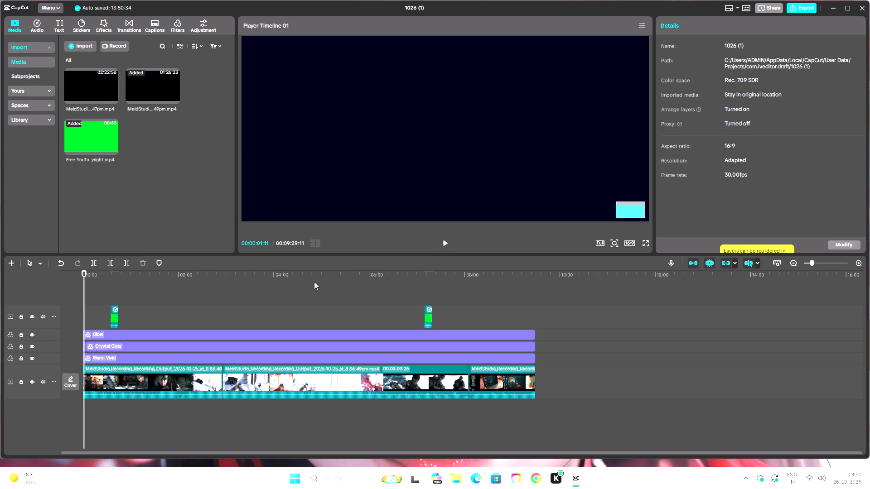
Play the edit across the cut near 00:02:55, and scrub from the start through both subscribe overlays to about 00:07:44.
{"action": "left_click_drag", "start_coordinate": [86, 274], "coordinate": [192, 286]}
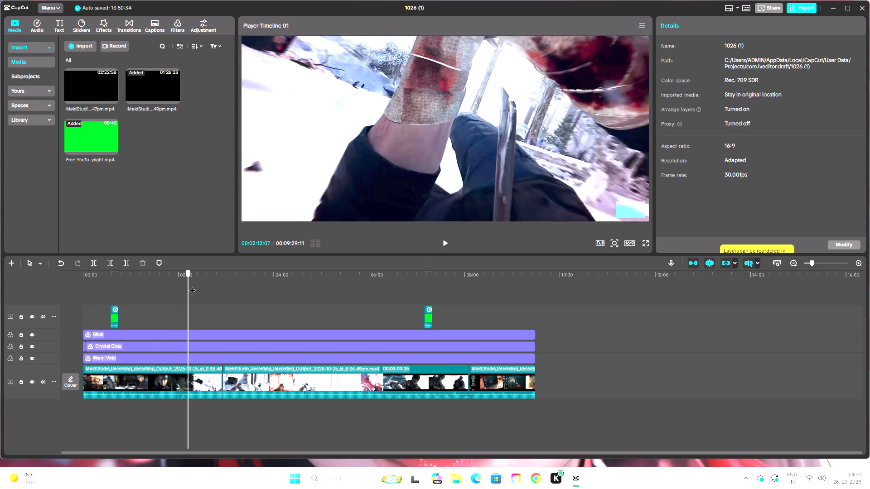
{"action": "left_click_drag", "start_coordinate": [192, 286], "coordinate": [218, 296]}
{"action": "left_click", "coordinate": [446, 240]}
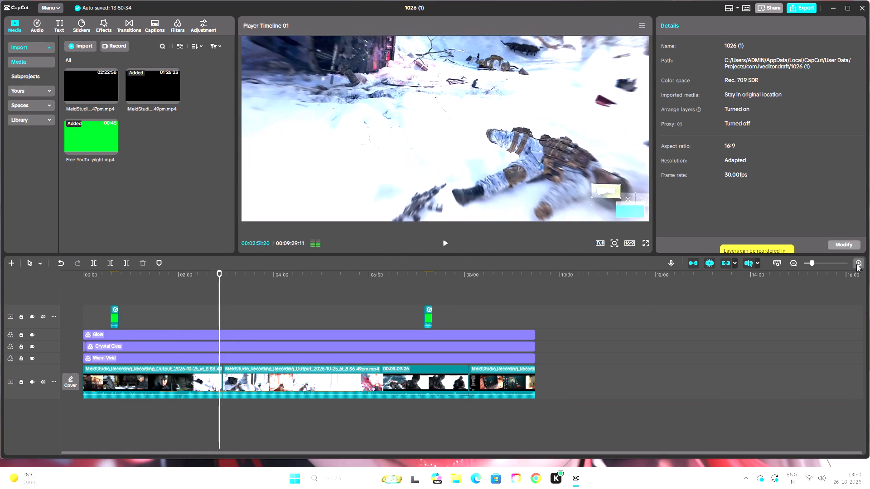
{"action": "double_click", "coordinate": [856, 264]}
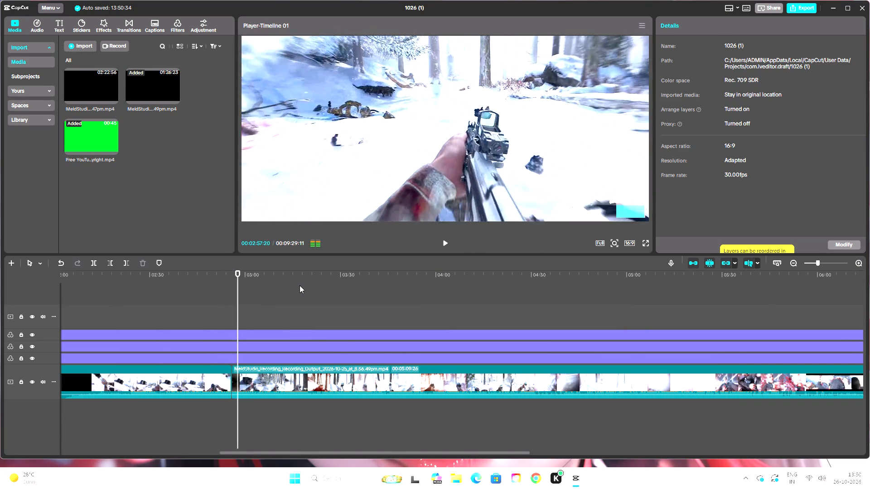
{"action": "left_click", "coordinate": [797, 265]}
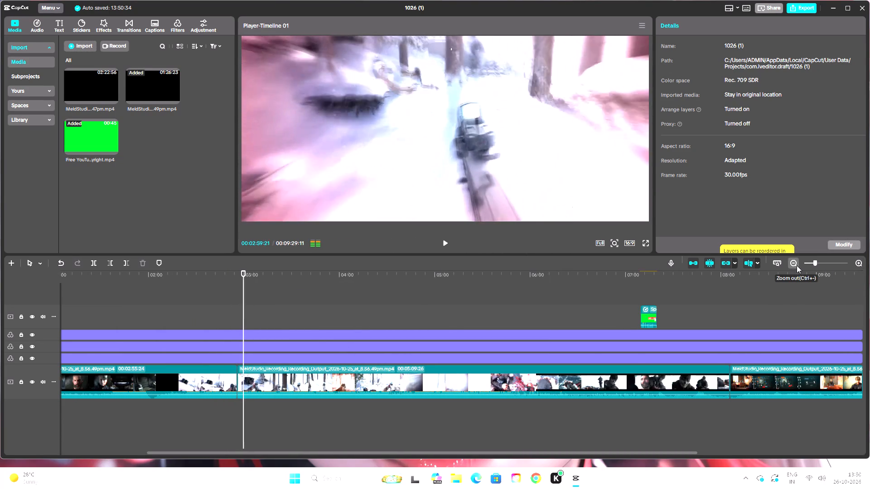
{"action": "left_click", "coordinate": [797, 265]}
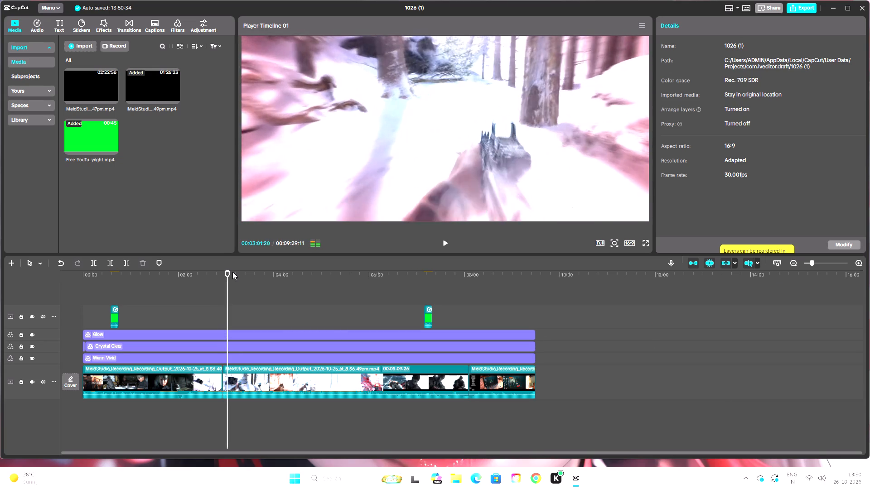
{"action": "left_click_drag", "start_coordinate": [230, 272], "coordinate": [60, 306]}
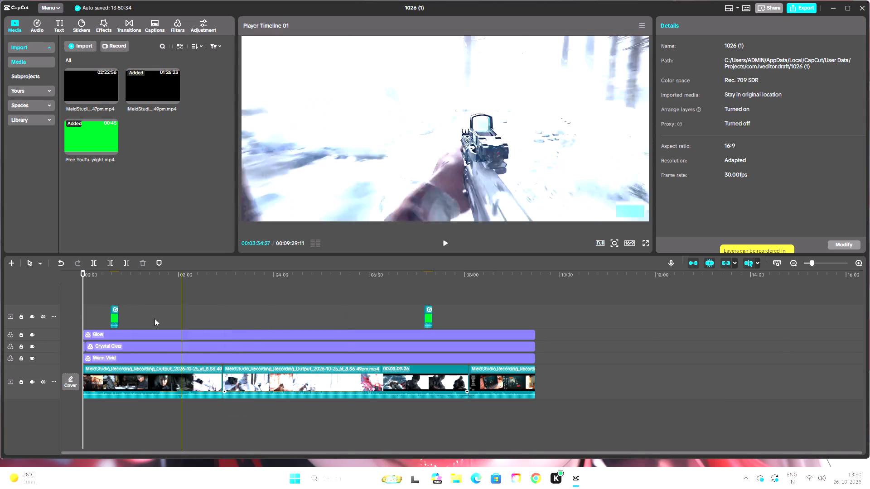
{"action": "left_click_drag", "start_coordinate": [80, 276], "coordinate": [117, 289]}
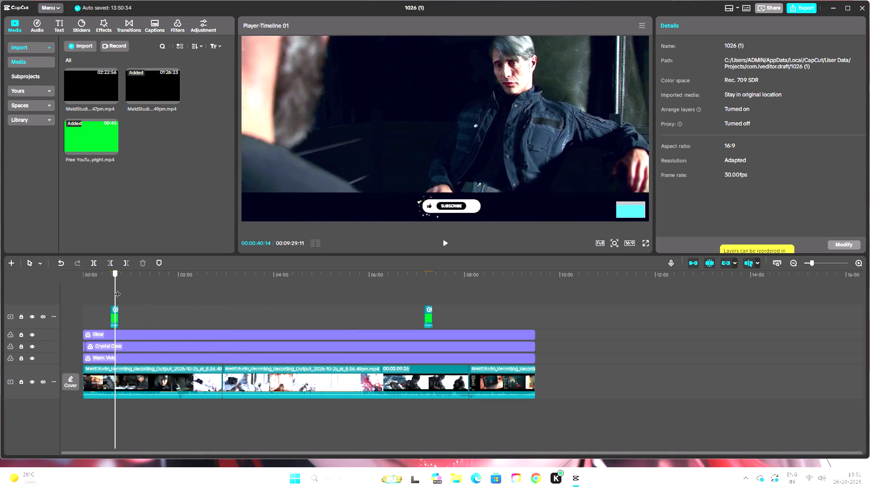
{"action": "left_click_drag", "start_coordinate": [117, 289], "coordinate": [427, 302]}
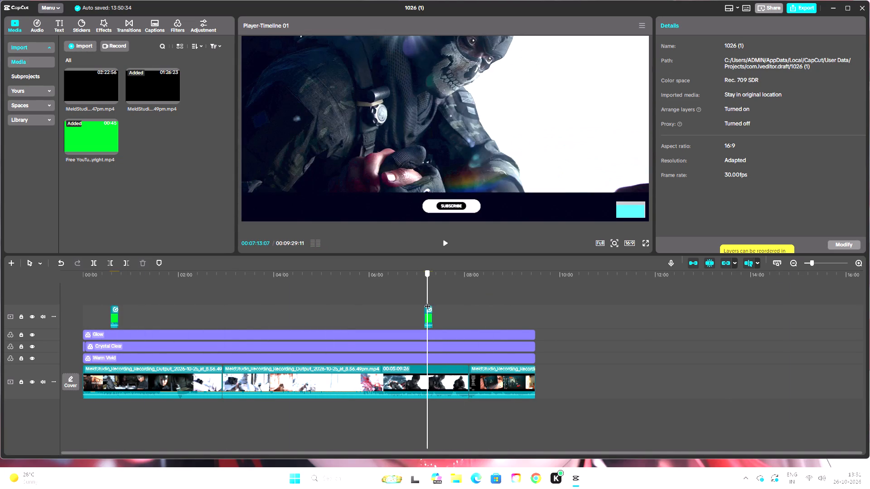
{"action": "left_click_drag", "start_coordinate": [427, 302], "coordinate": [451, 297]}
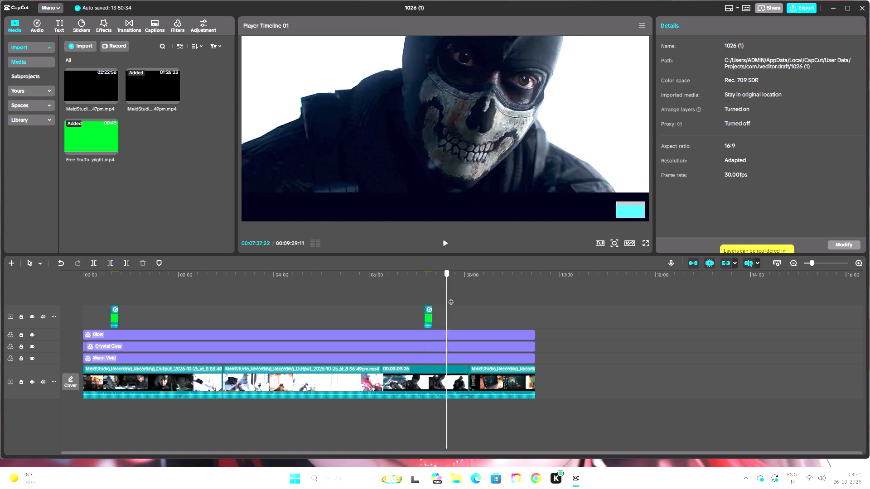
{"action": "left_click_drag", "start_coordinate": [451, 297], "coordinate": [452, 297]}
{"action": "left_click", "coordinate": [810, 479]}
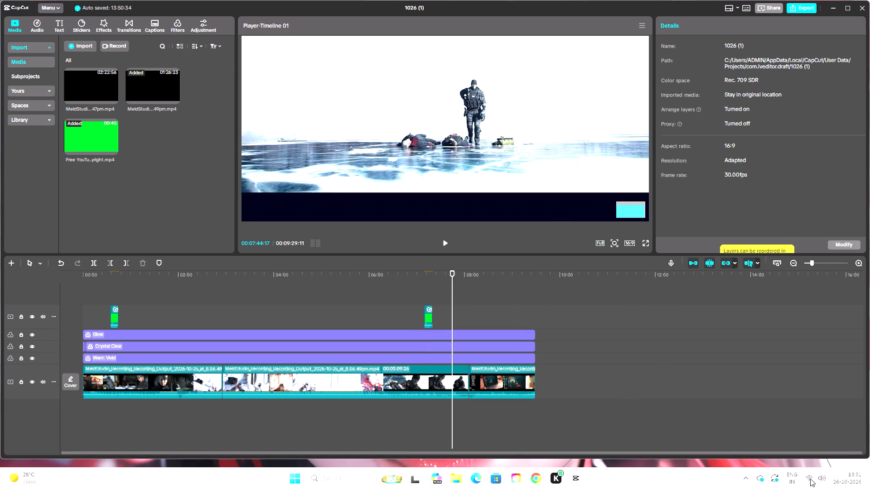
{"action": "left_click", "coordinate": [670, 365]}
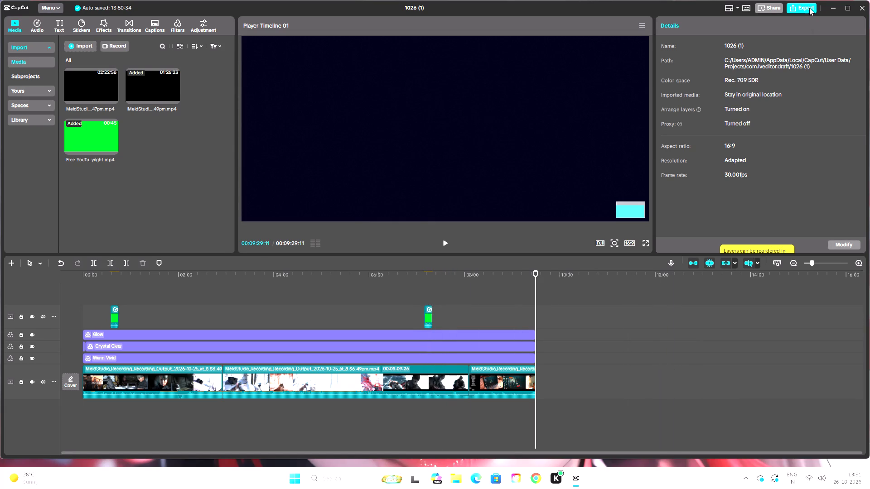
Open the export settings for the timeline and name the output video "mw 4 endings".
{"action": "left_click", "coordinate": [809, 8]}
{"action": "left_click", "coordinate": [544, 120]}
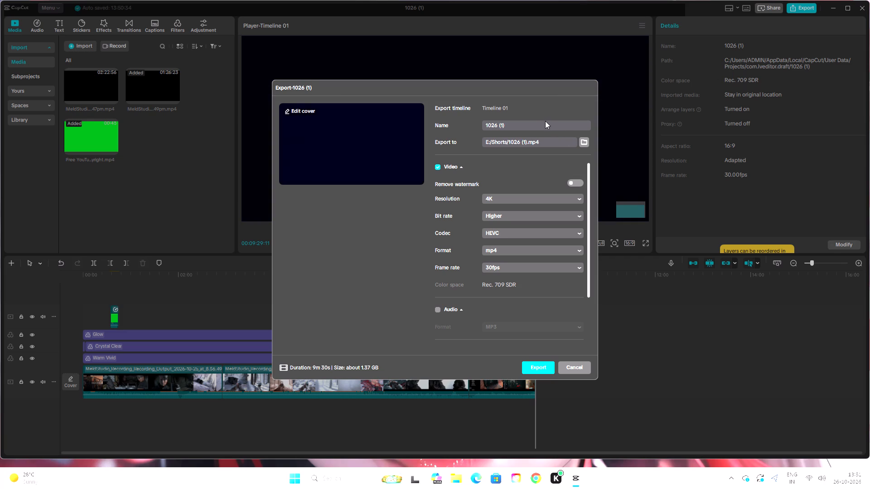
{"action": "left_click", "coordinate": [536, 125]}
{"action": "key", "text": "BackSpace"}
{"action": "key", "text": "BackSpace"}
{"action": "key", "text": "BackSpace"}
{"action": "key", "text": "BackSpace"}
{"action": "key", "text": "BackSpace"}
{"action": "key", "text": "BackSpace"}
{"action": "key", "text": "BackSpace"}
{"action": "key", "text": "BackSpace"}
{"action": "key", "text": "BackSpace"}
{"action": "key", "text": "BackSpace"}
{"action": "key", "text": "BackSpace"}
{"action": "key", "text": "BackSpace"}
{"action": "key", "text": "BackSpace"}
{"action": "key", "text": "BackSpace"}
{"action": "type", "text": "mw 4 endings"}
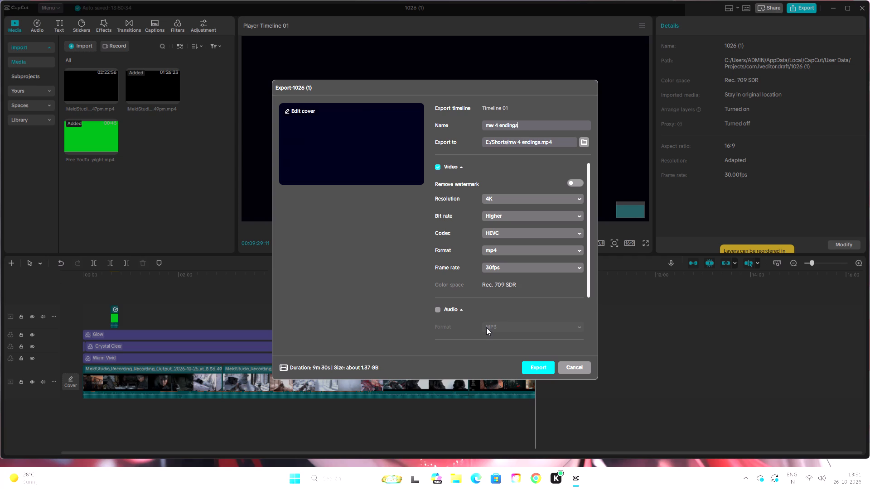
Set the export frame rate to 60fps and start the export.
{"action": "left_click", "coordinate": [506, 268]}
{"action": "left_click", "coordinate": [515, 370]}
{"action": "left_click", "coordinate": [540, 366]}
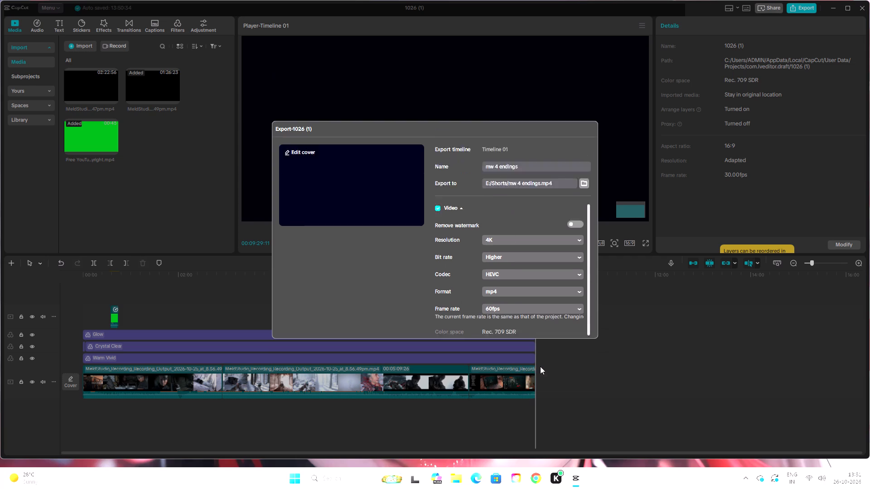
Open Task Manager to check the running processes during the export.
{"action": "right_click", "coordinate": [678, 473]}
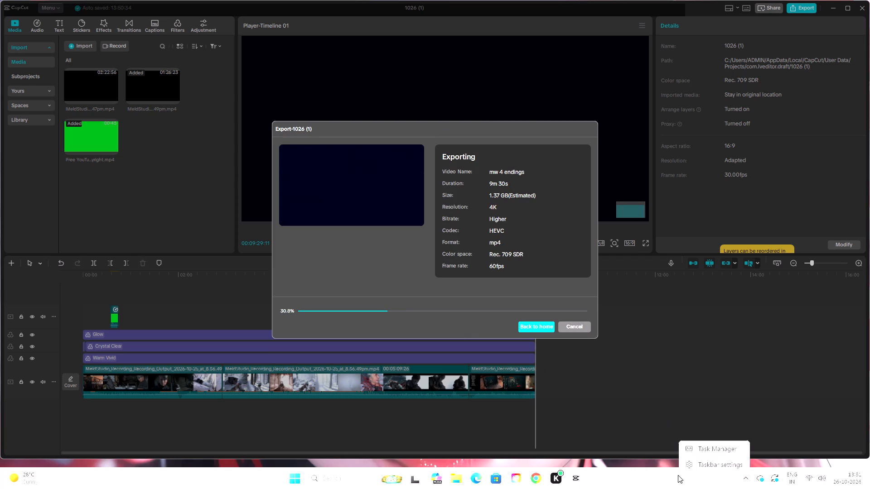
{"action": "left_click", "coordinate": [693, 451]}
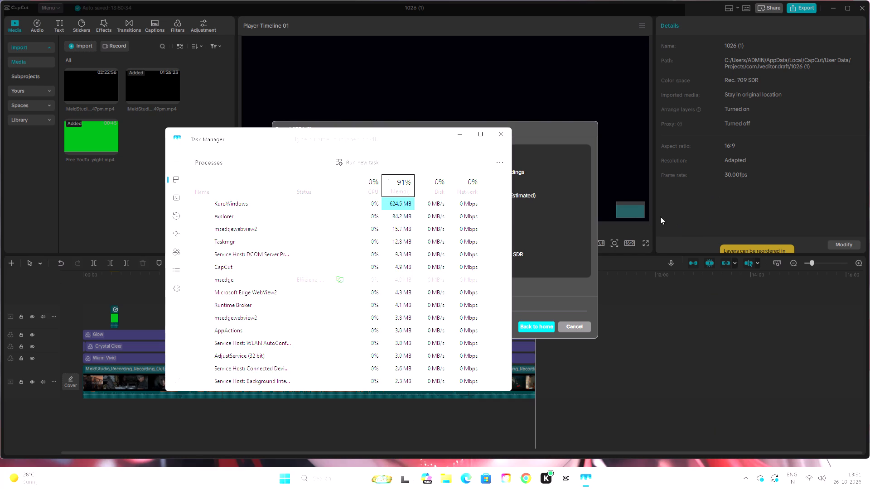